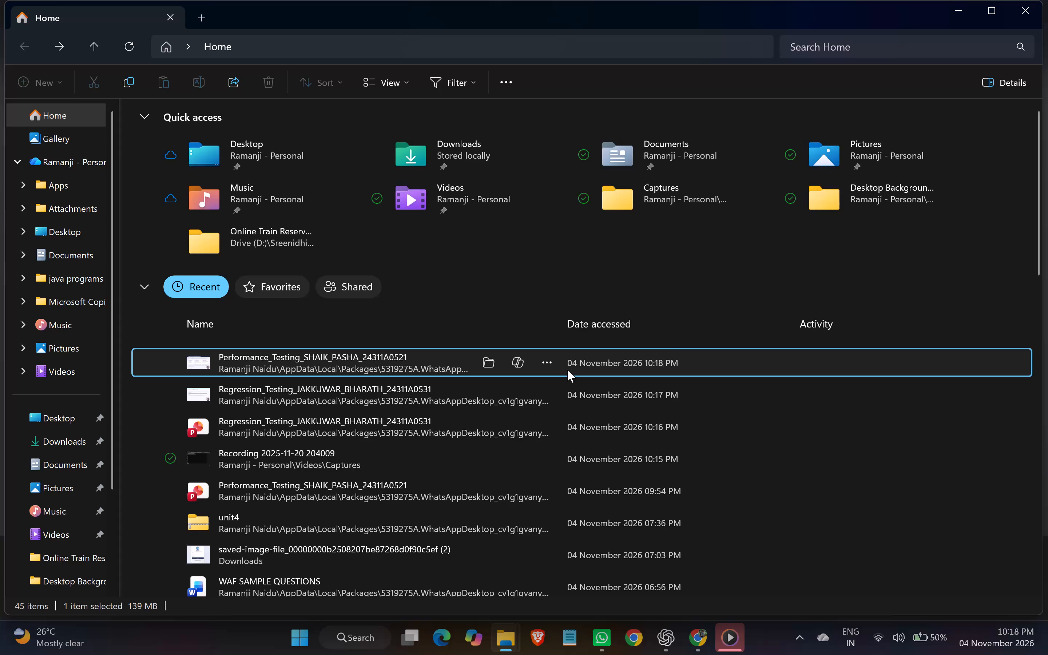
Send the most recently accessed Performance_Testing file from the recent files list with Quick Share.
click(546, 360)
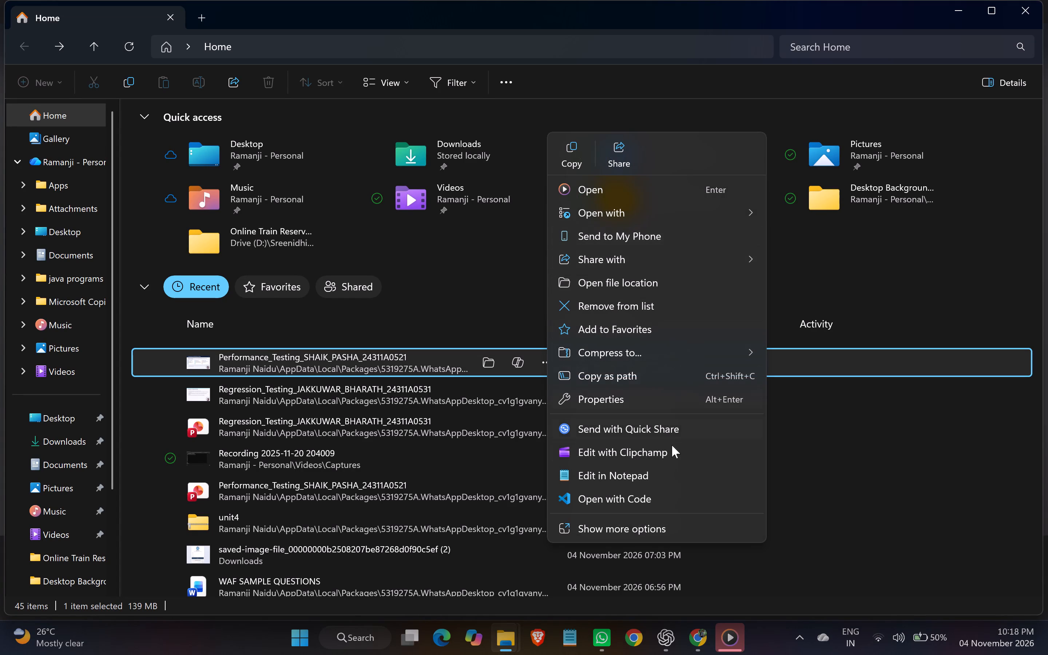
click(663, 425)
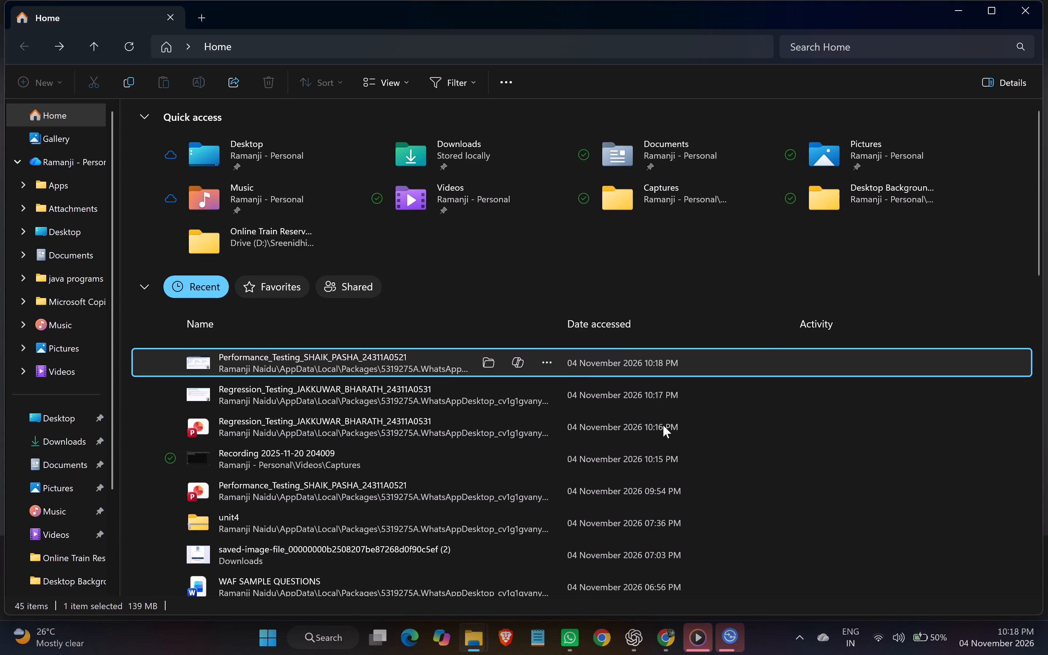
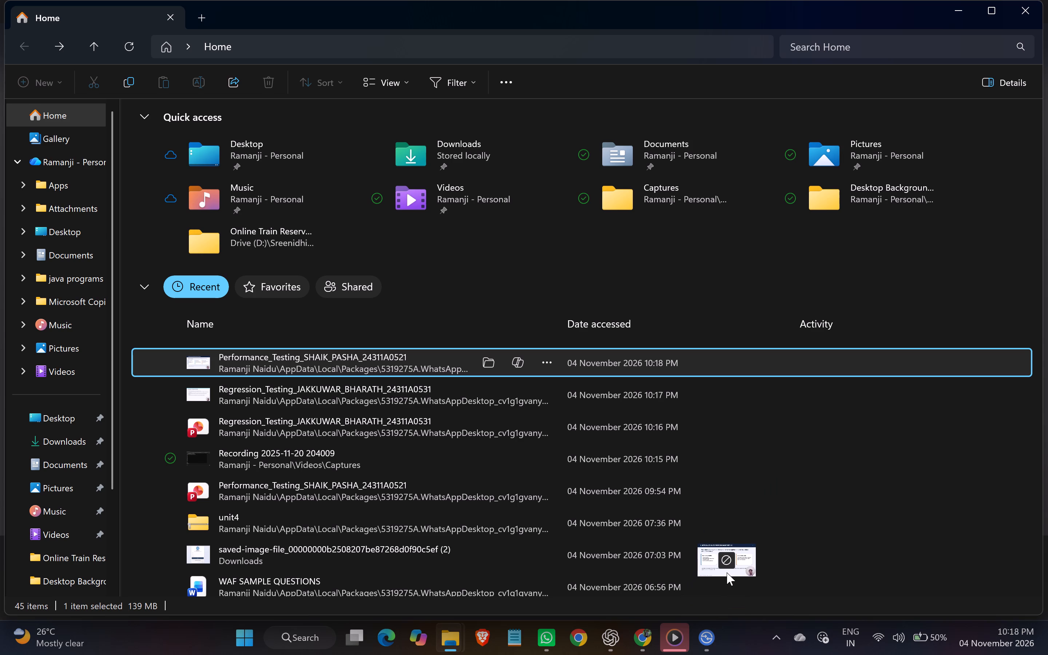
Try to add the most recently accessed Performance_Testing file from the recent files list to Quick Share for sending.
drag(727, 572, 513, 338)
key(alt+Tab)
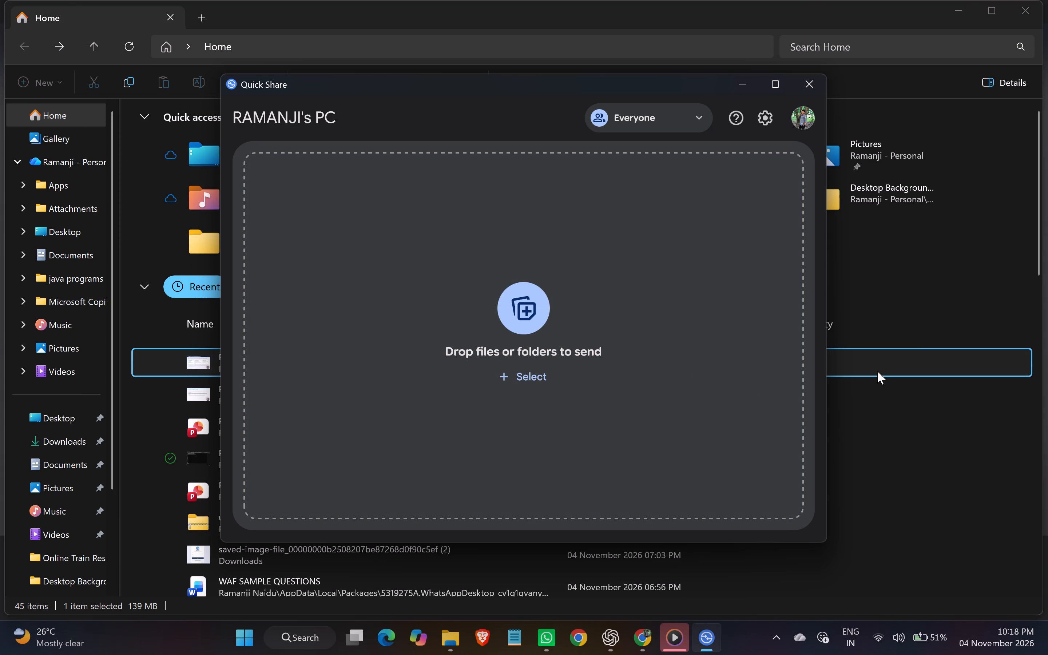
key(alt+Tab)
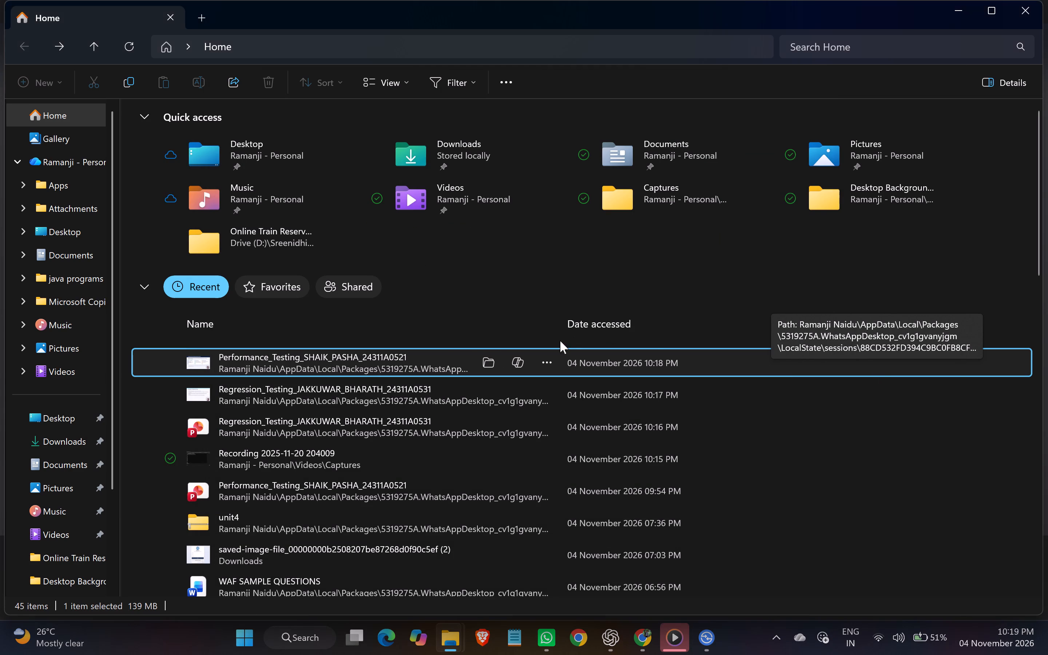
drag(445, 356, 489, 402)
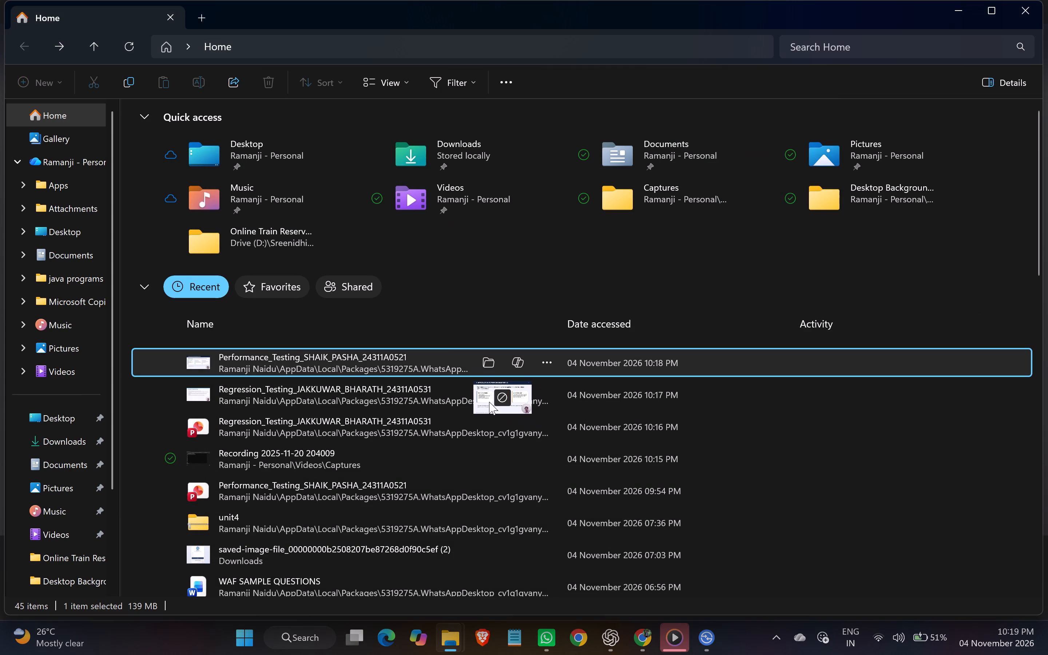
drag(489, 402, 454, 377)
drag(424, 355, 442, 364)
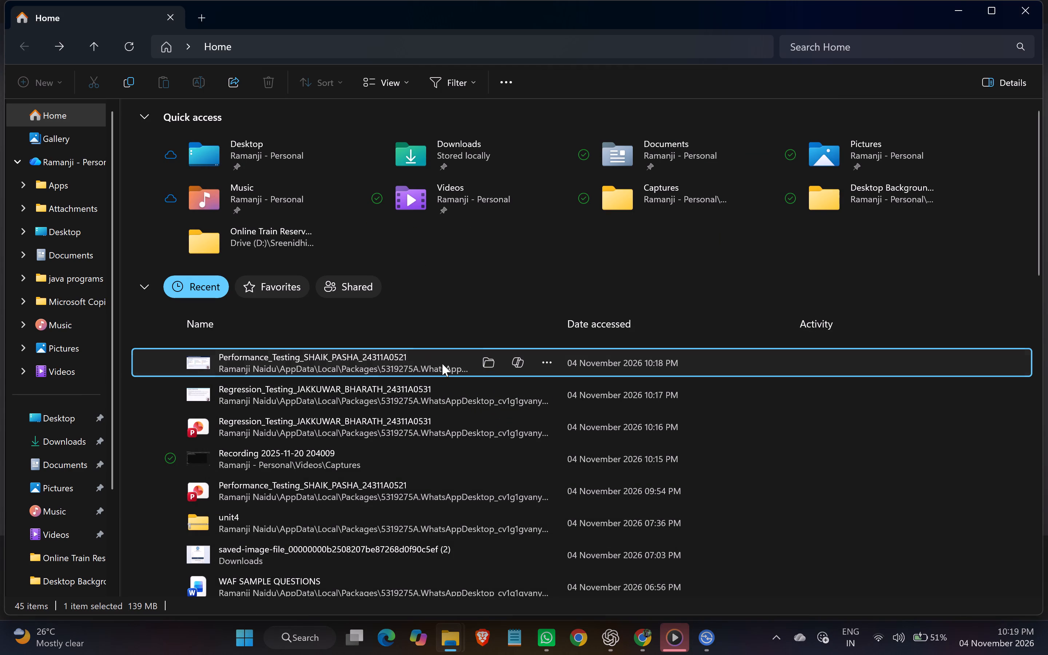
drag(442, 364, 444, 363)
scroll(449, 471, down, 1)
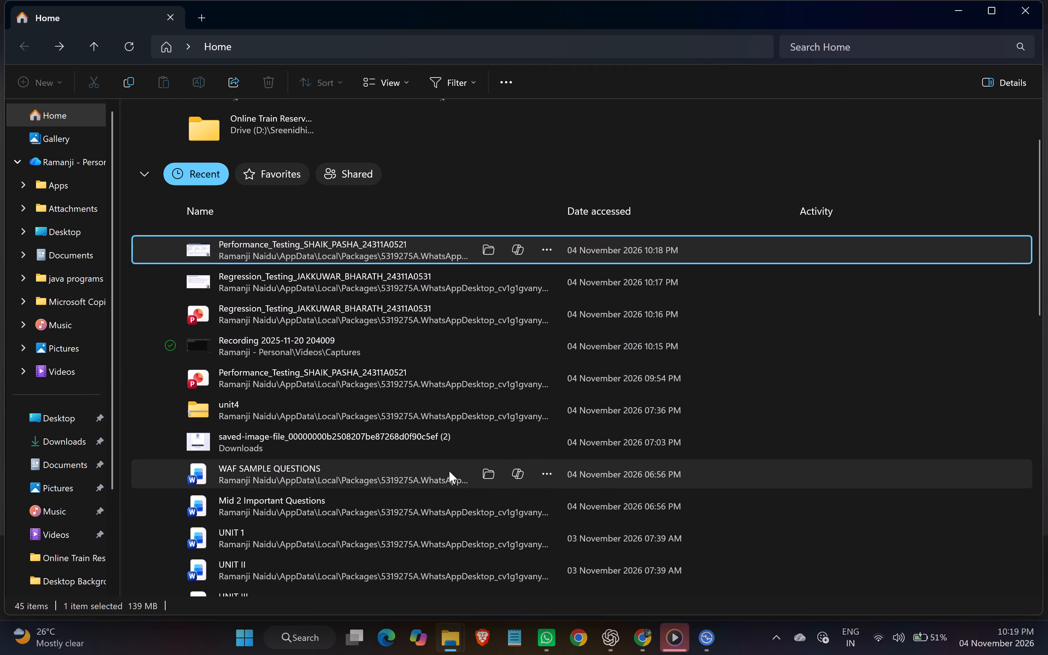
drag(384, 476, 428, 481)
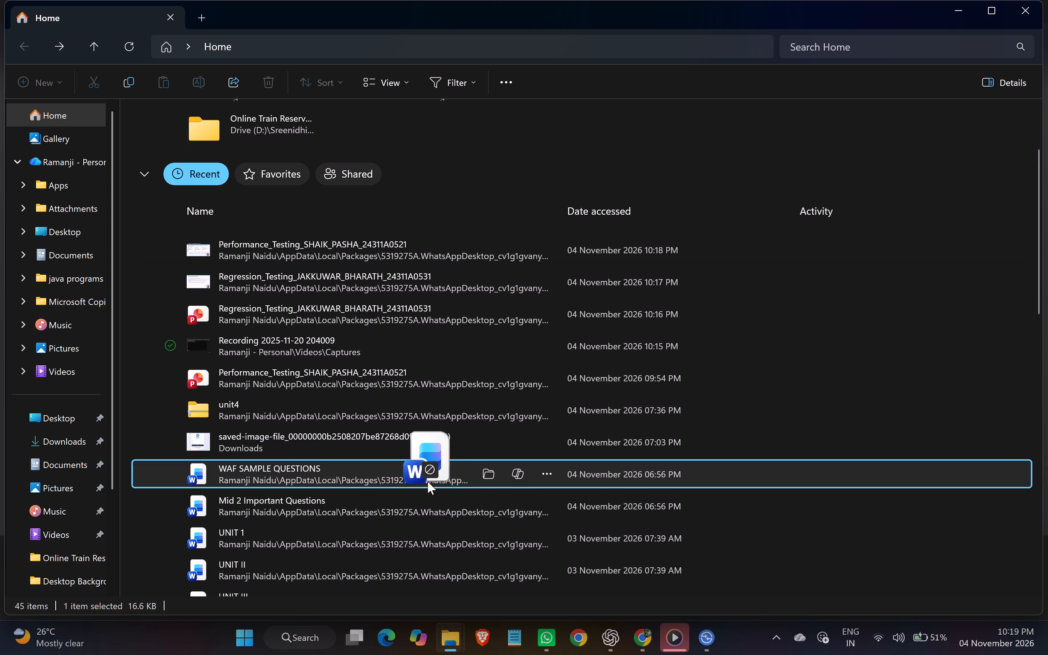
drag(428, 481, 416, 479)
Check the folder containing the most recently accessed Performance_Testing file, and return to the Home view.
scroll(489, 376, up, 2)
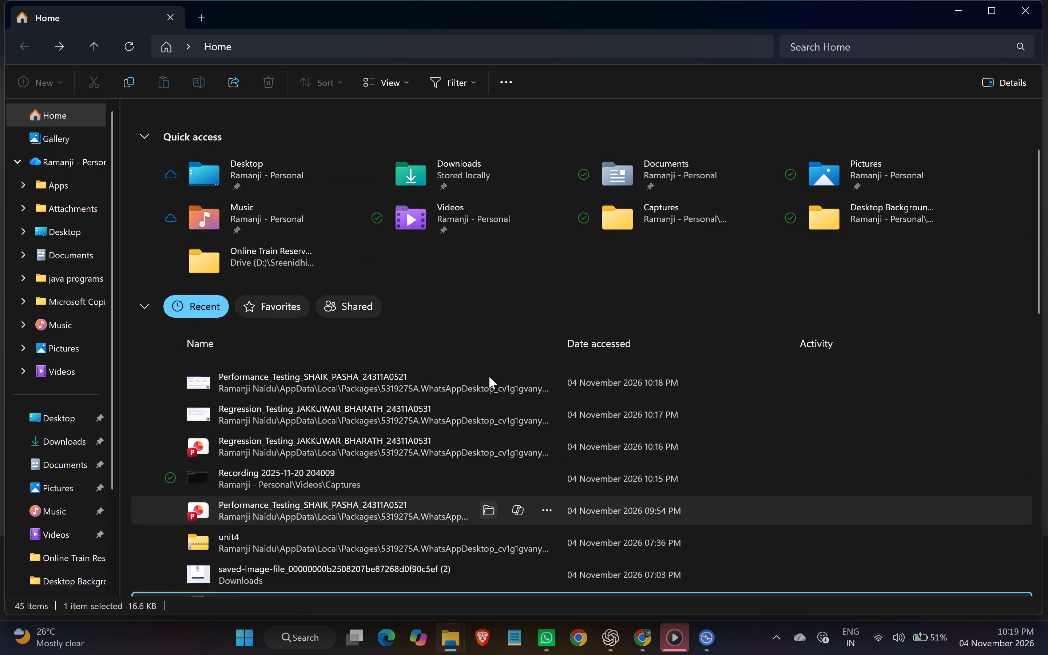
scroll(489, 376, up, 1)
click(491, 365)
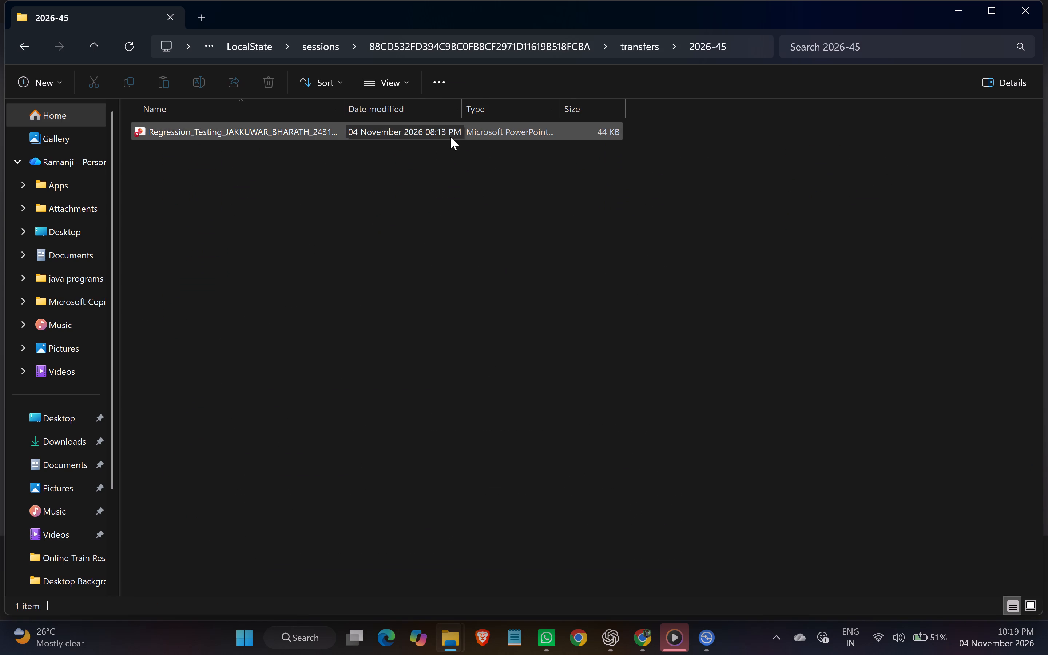
key(alt+Tab)
key(alt+Tab)
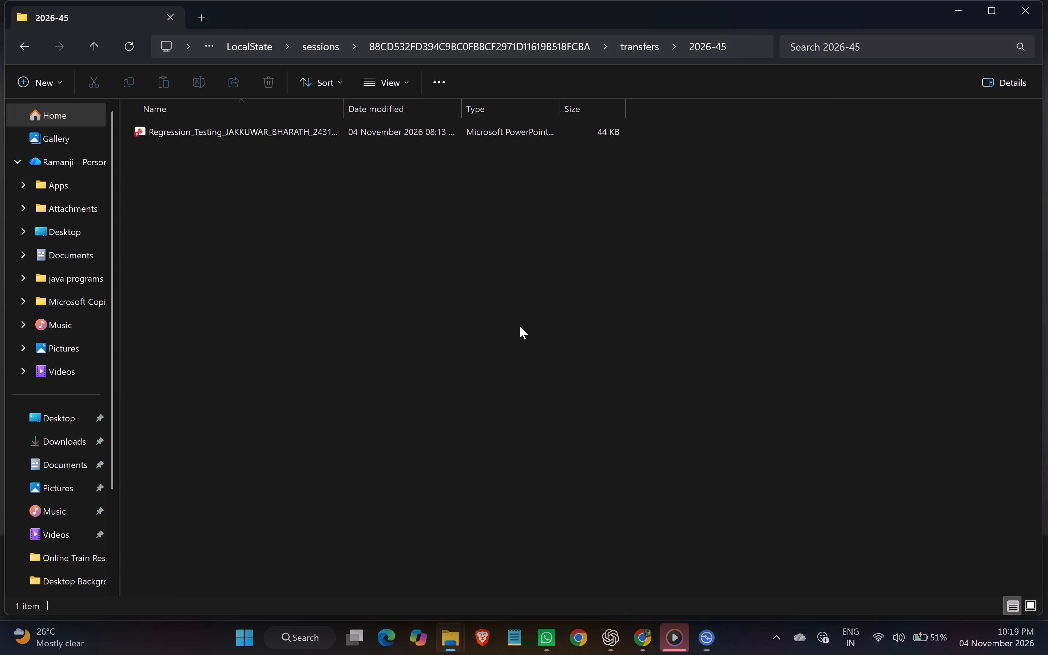
click(28, 40)
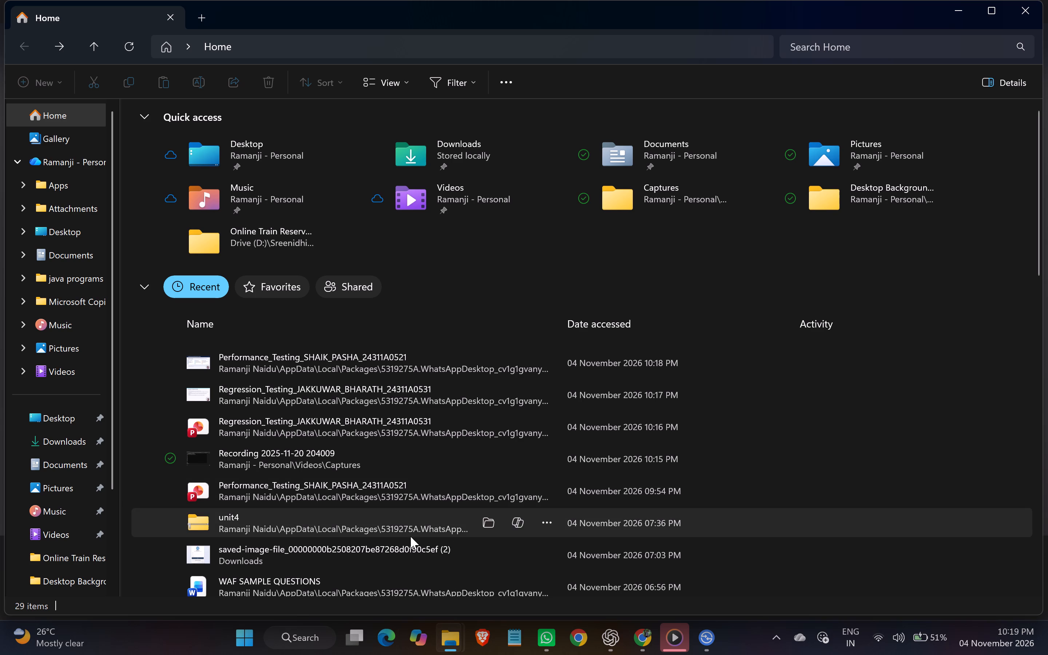
Examine the contents of the Video Project folder inside Videos > Clipchamp, and return to the Videos folder.
click(59, 529)
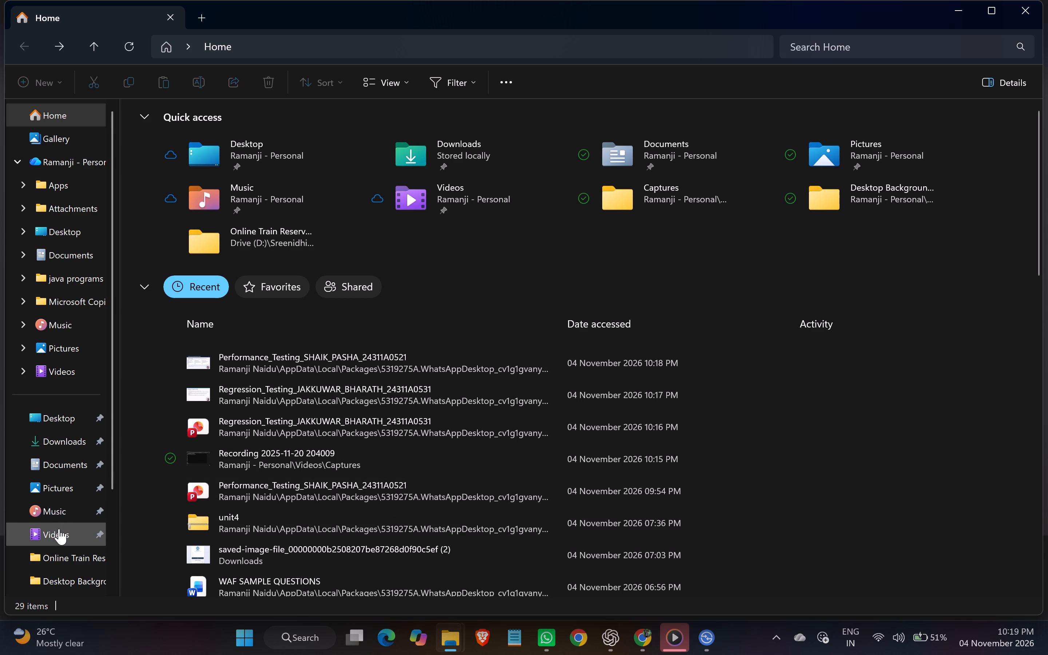
double_click(244, 179)
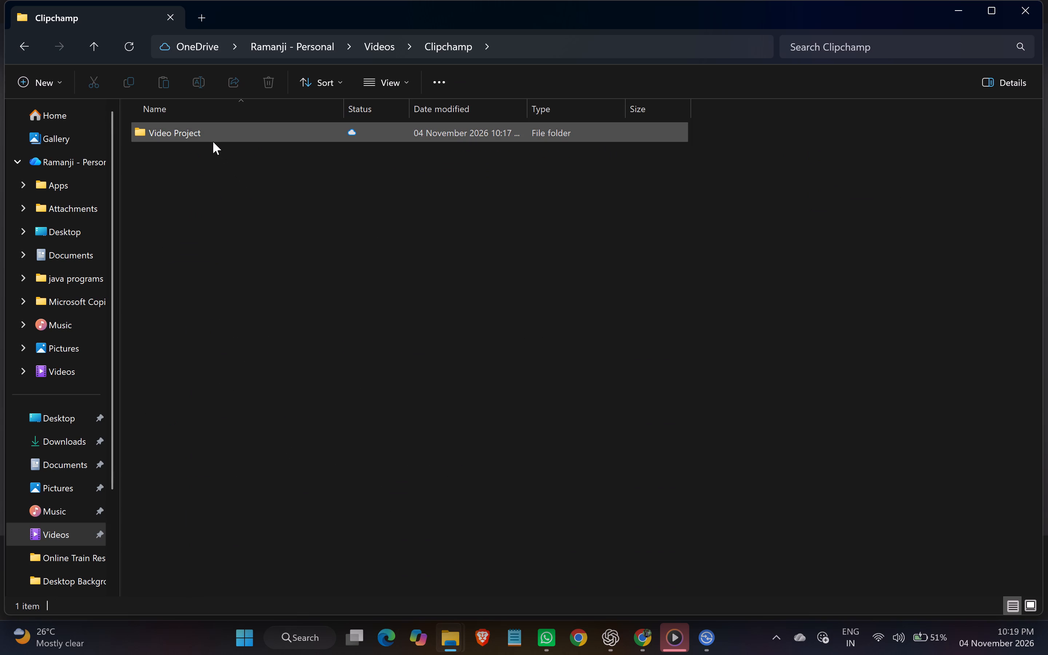
double_click(213, 142)
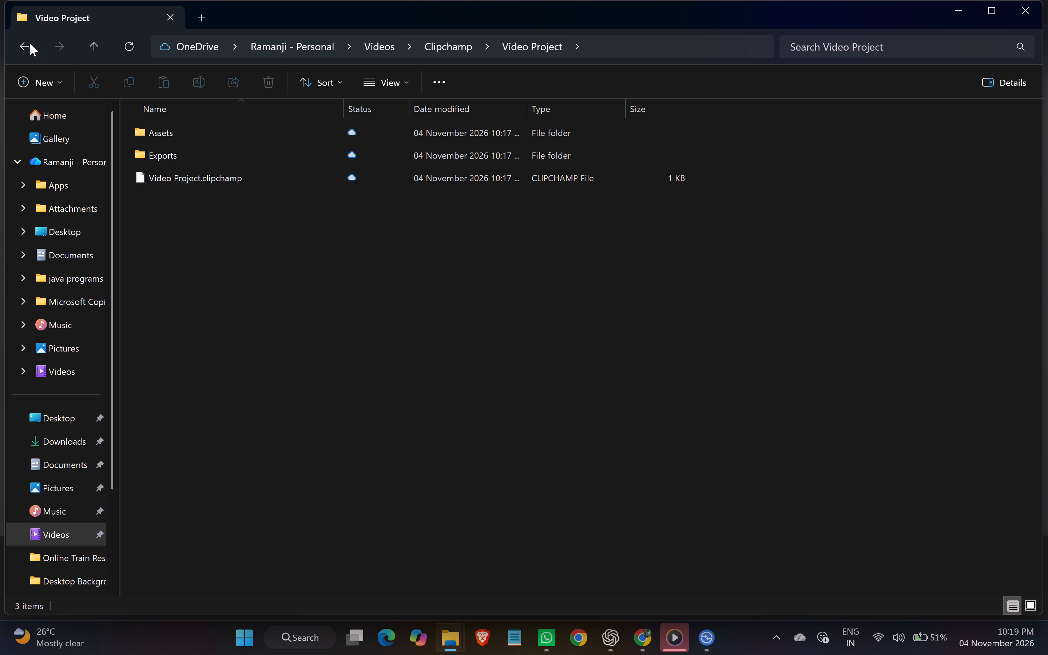
click(20, 45)
click(20, 45)
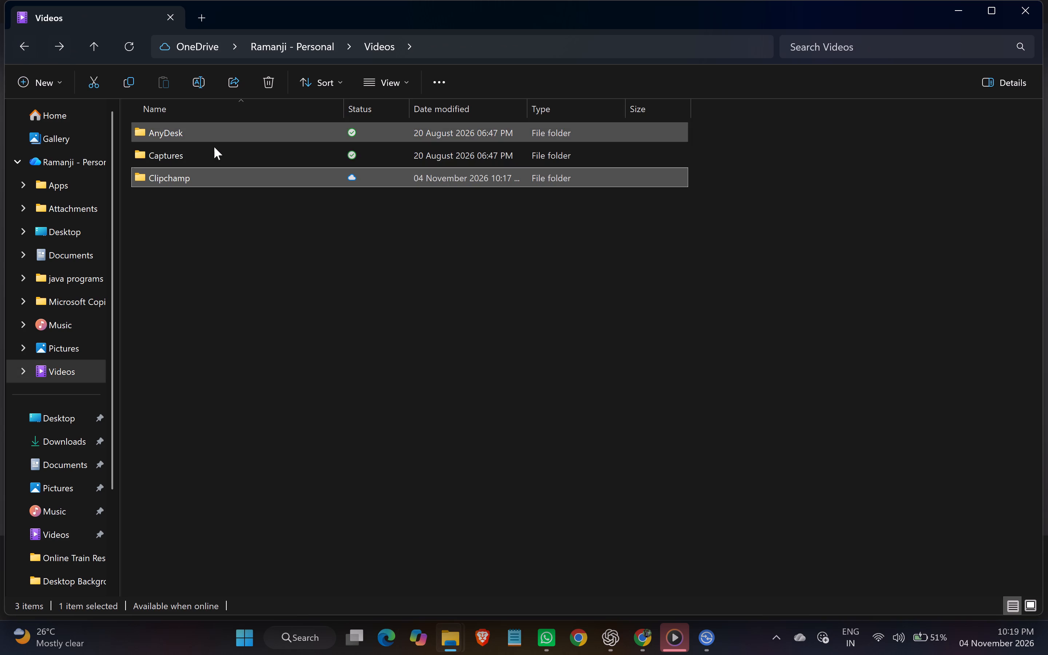
Permanently delete the online-only Clipchamp folder from the Videos folder.
key(Delete)
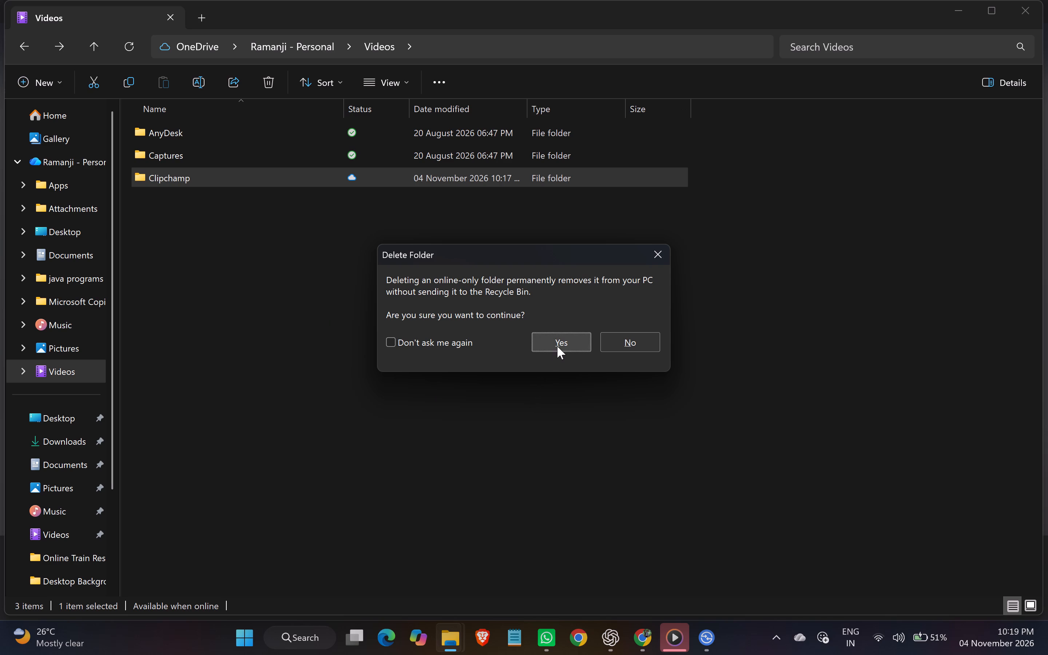
click(650, 254)
key(Delete)
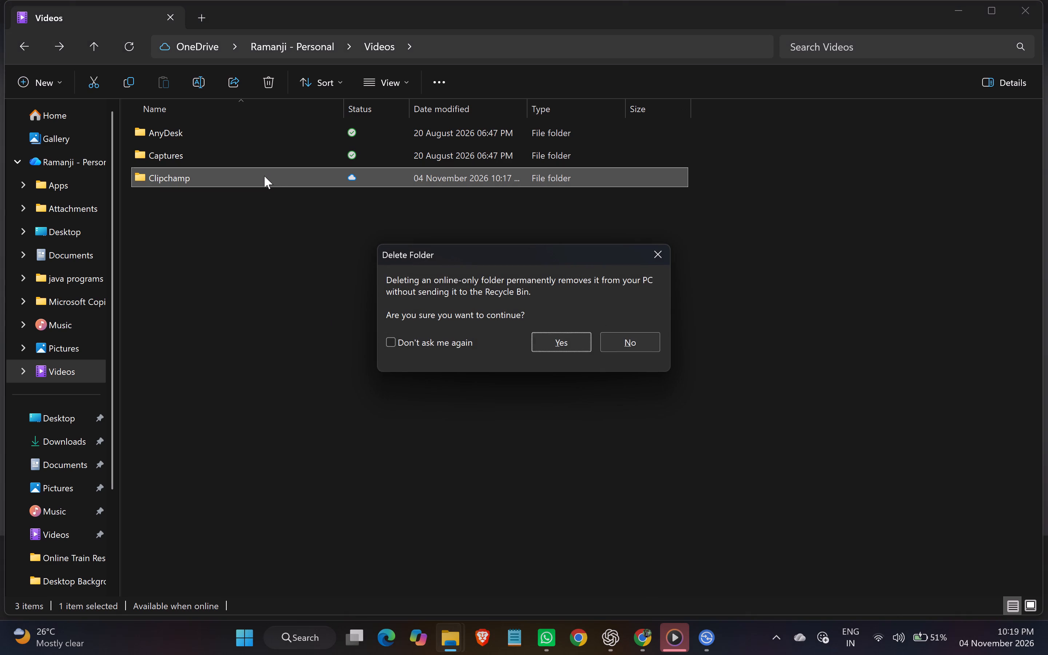
click(568, 341)
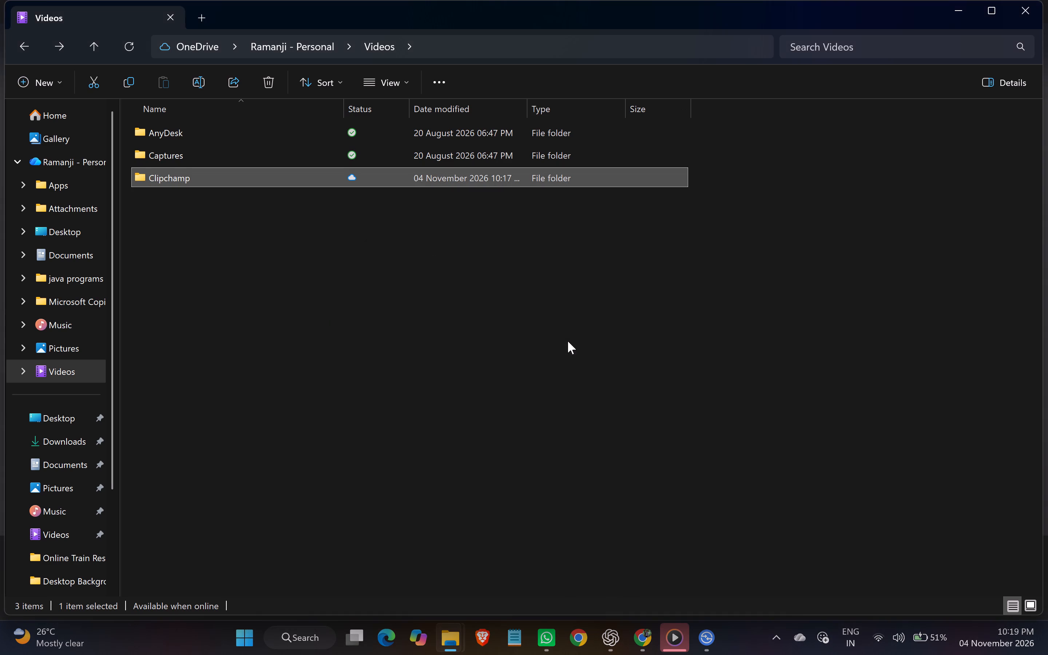
Check the contents of the Captures and AnyDesk folders in Videos, and return to the Videos folder.
double_click(189, 152)
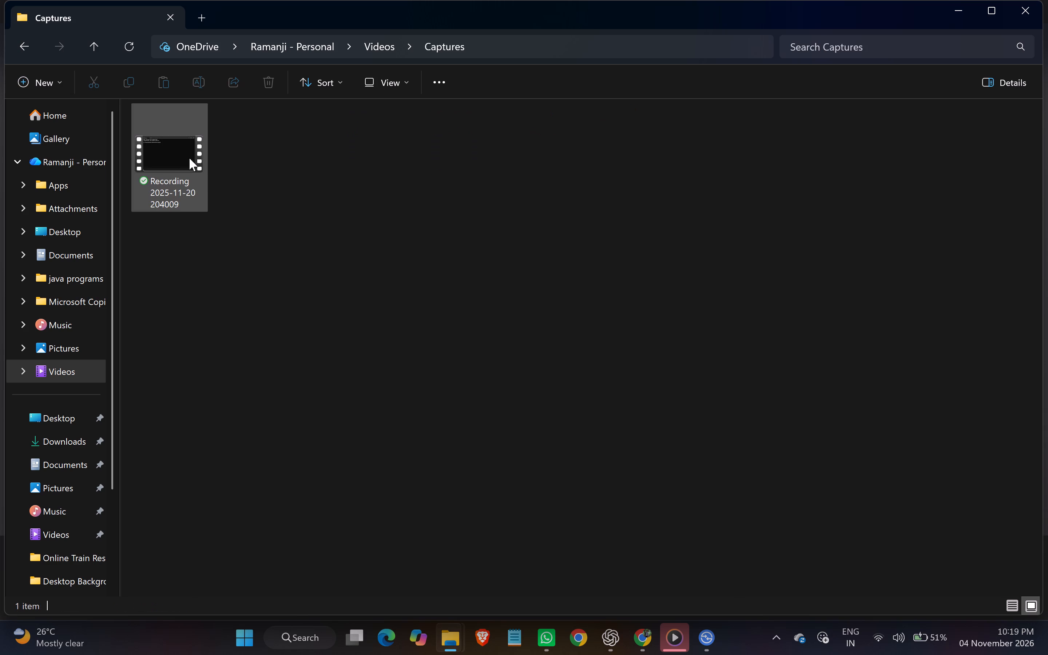
click(25, 49)
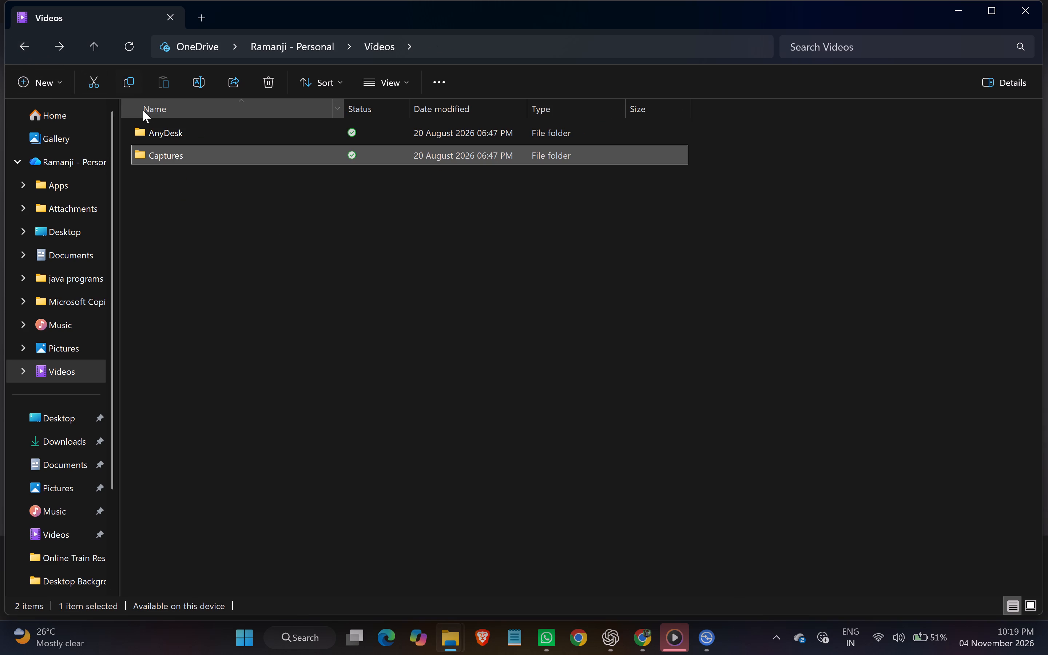
double_click(159, 135)
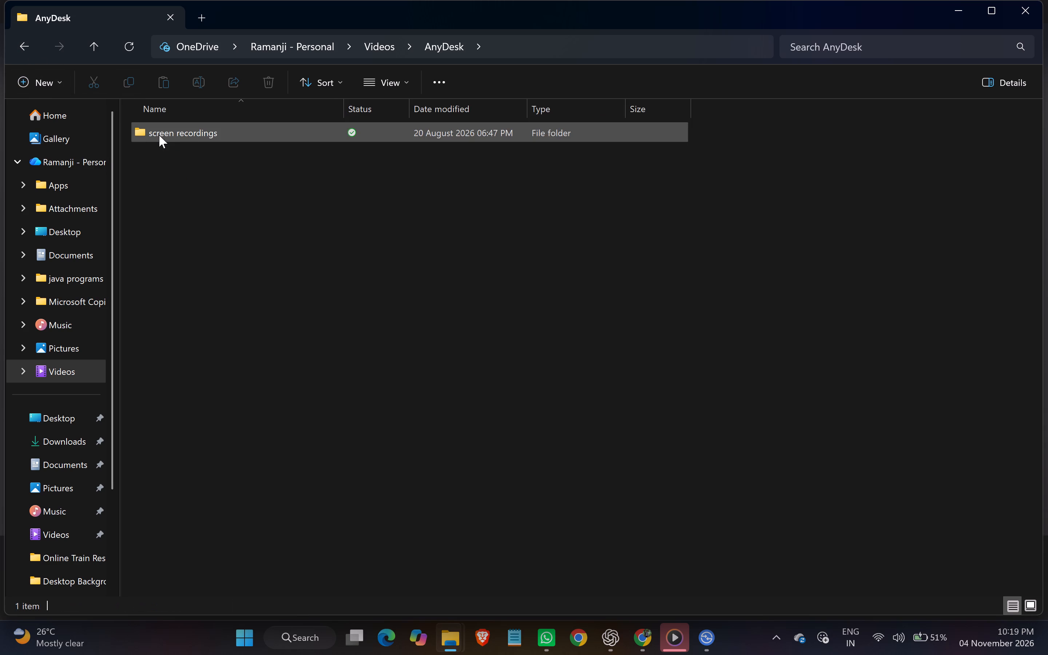
click(14, 44)
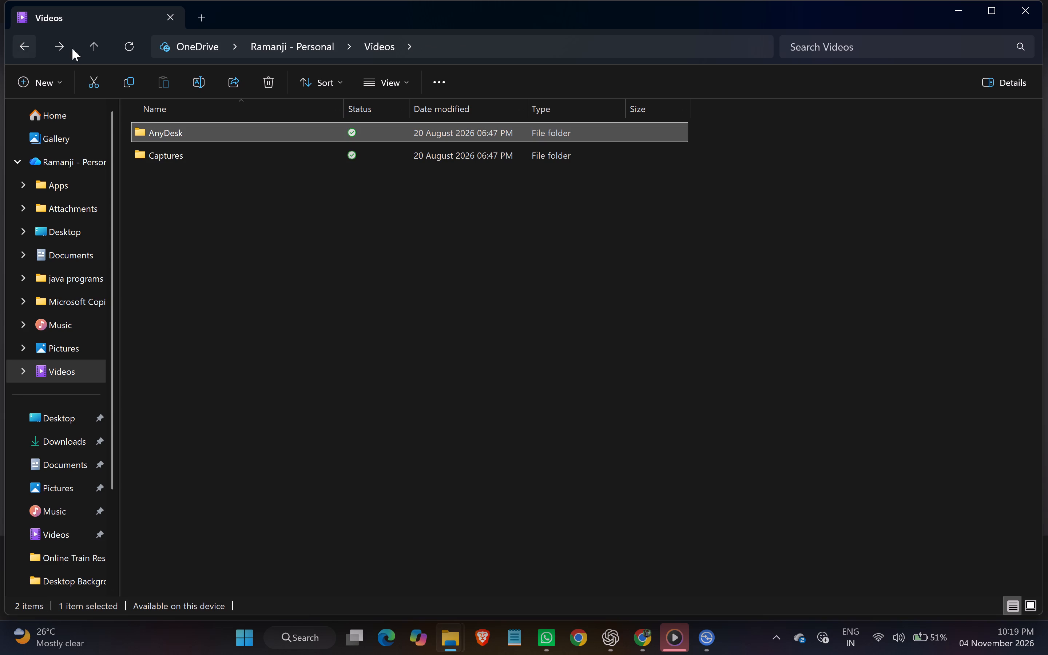
Close the File Explorer, Quick Share and Media Player windows.
click(1023, 7)
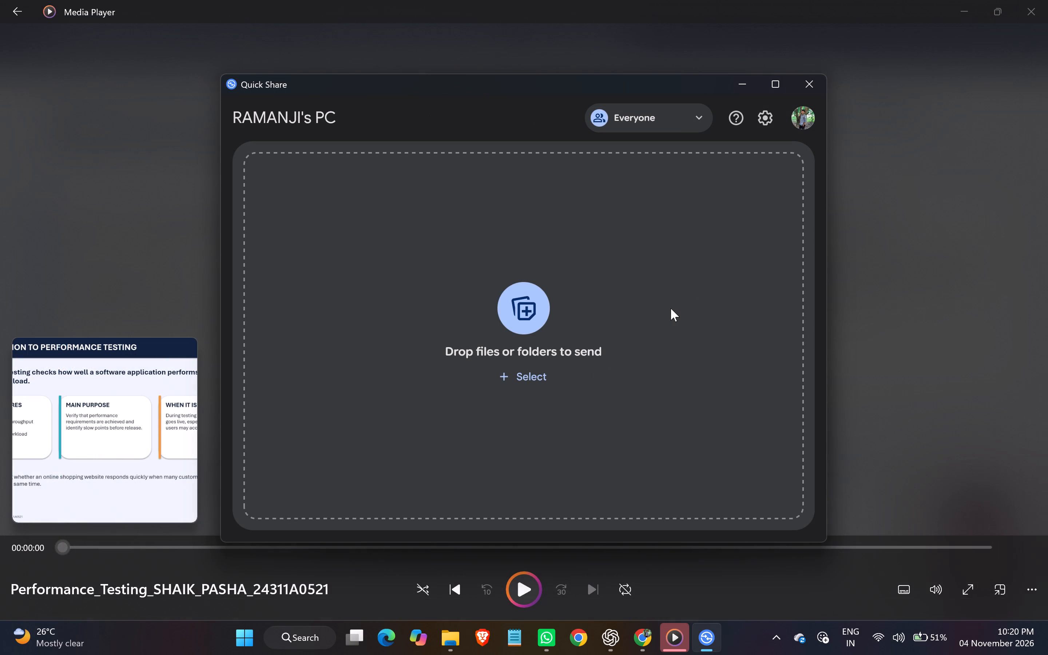
click(798, 85)
click(1047, 0)
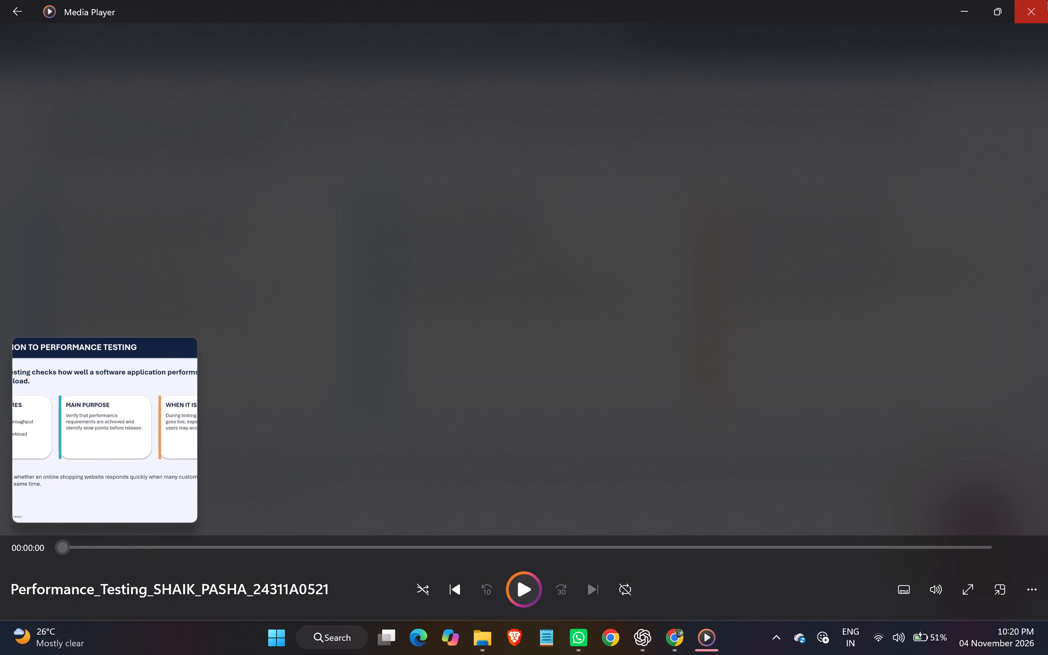
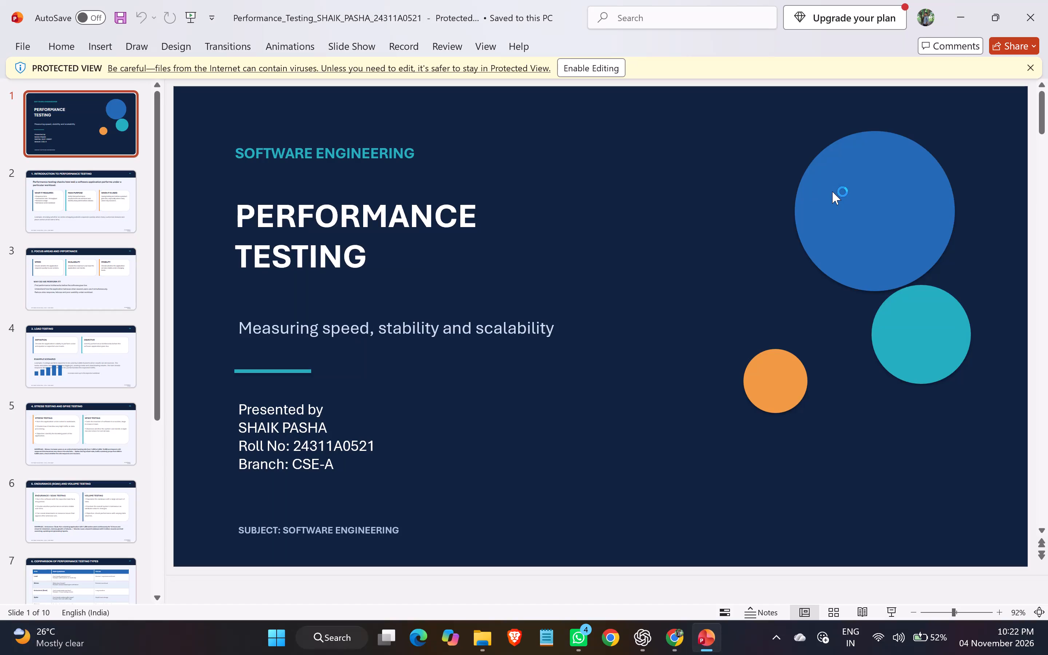
key(Right)
key(Right)
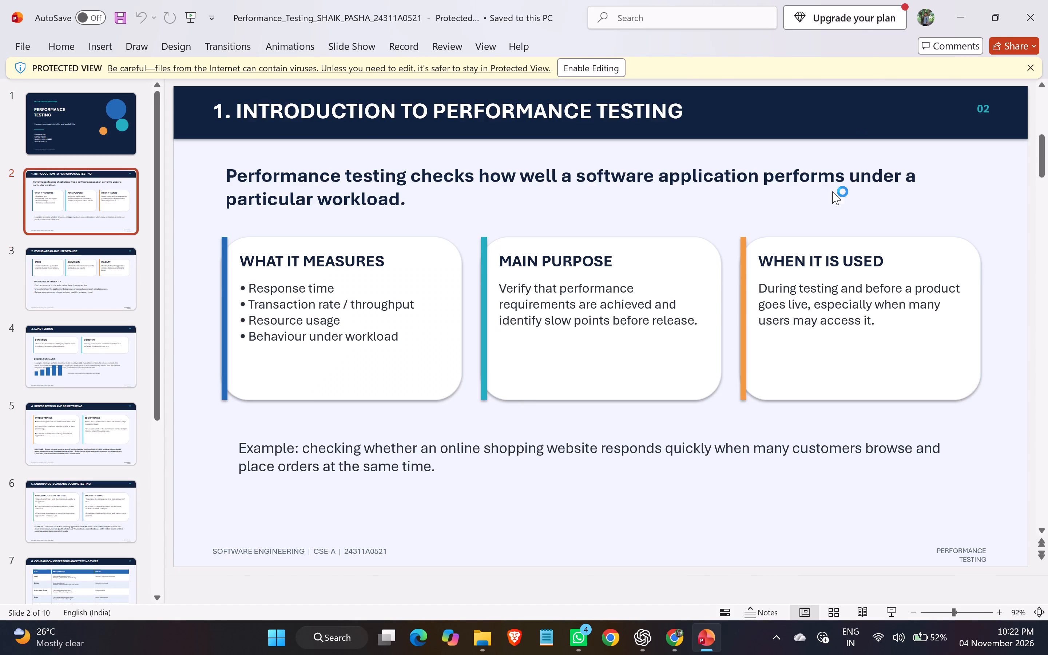
key(Right)
key(Right)
key(Right)
key(Right)
key(Right)
key(Right)
key(Right)
key(Right)
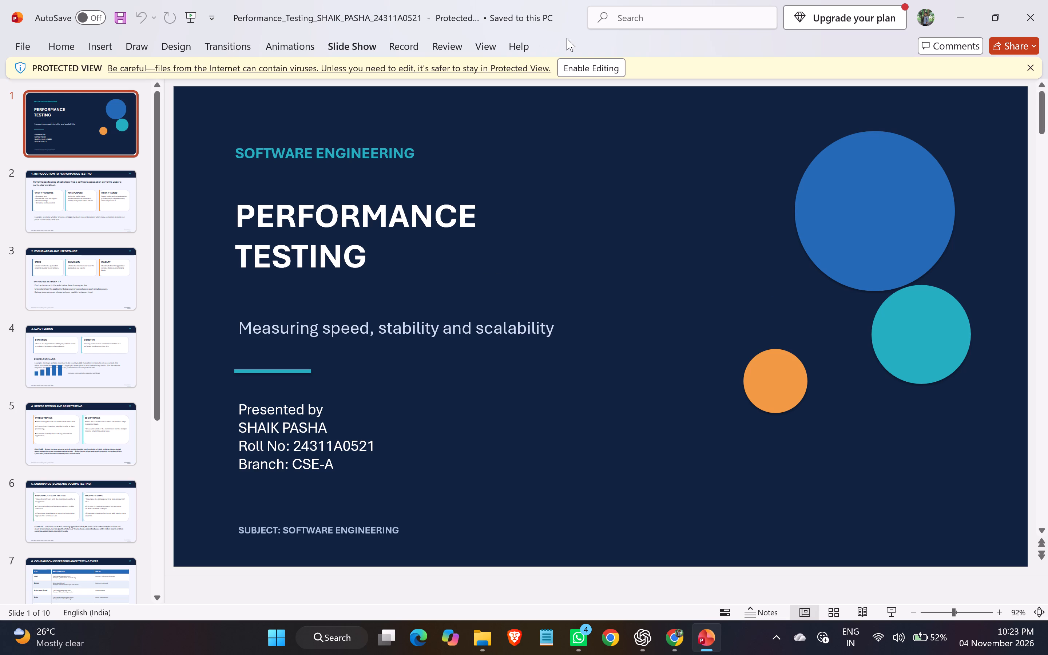
click(577, 71)
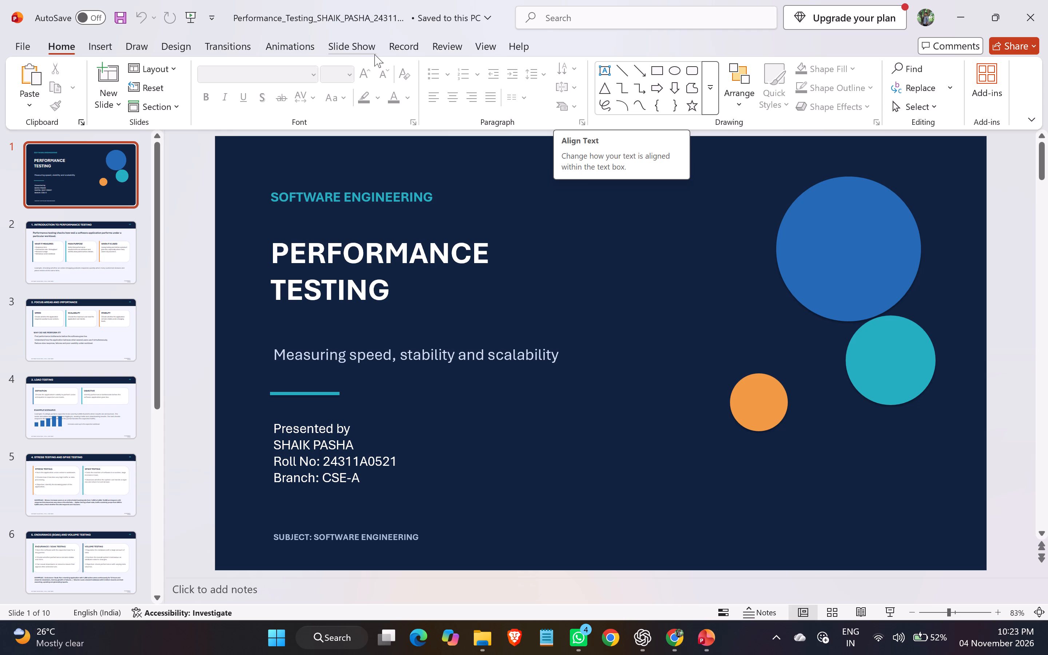
Open the slide show recording view at the title slide, and return to editing without recording.
click(354, 49)
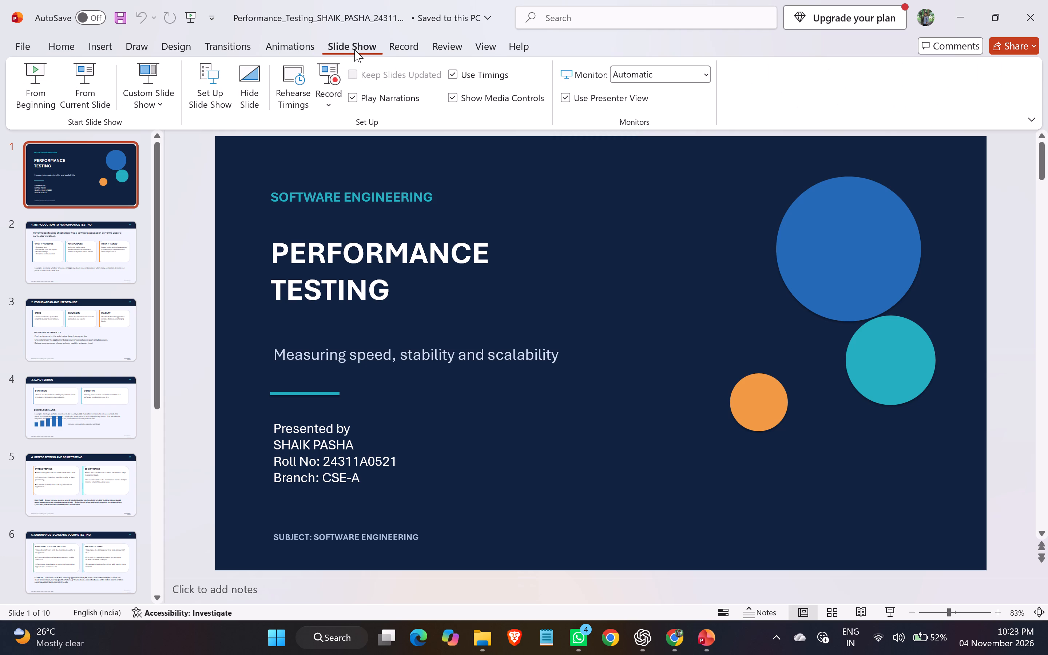
click(354, 49)
click(337, 74)
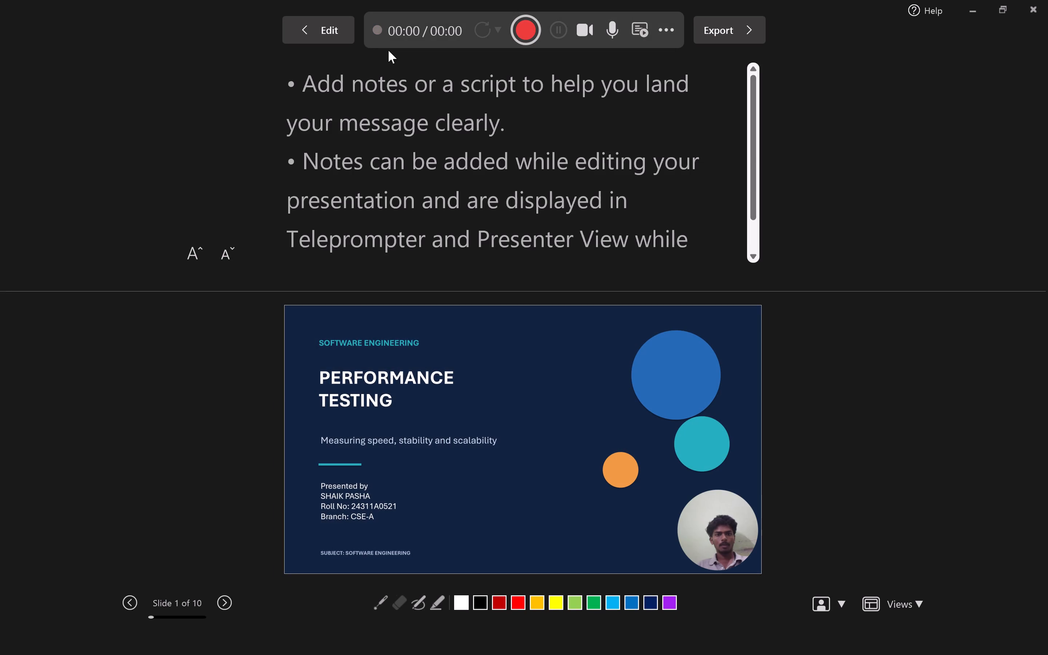
click(329, 32)
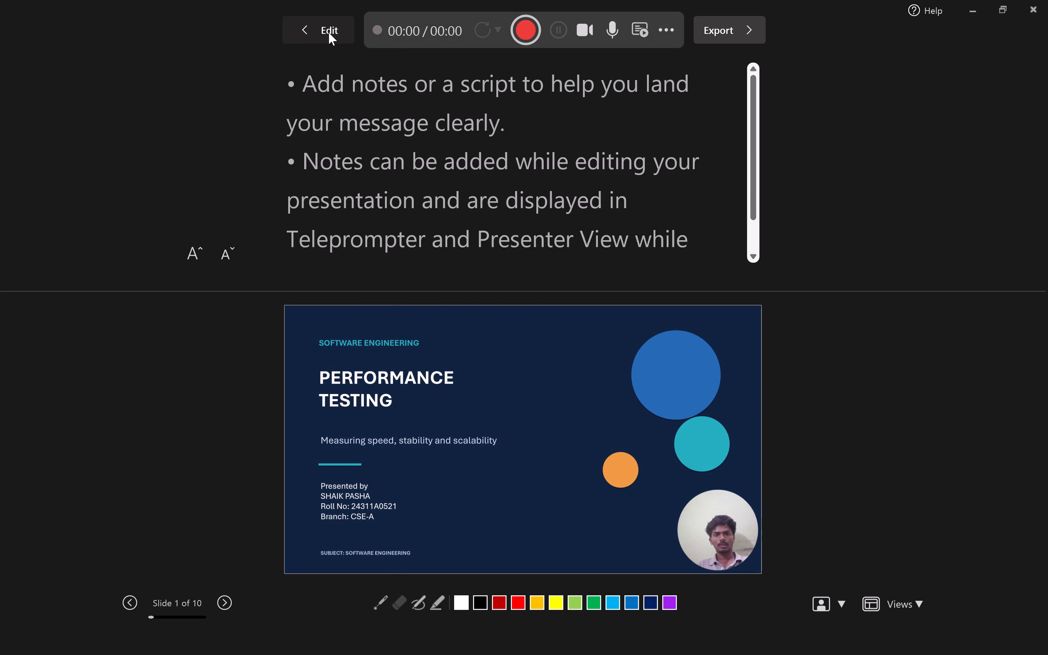
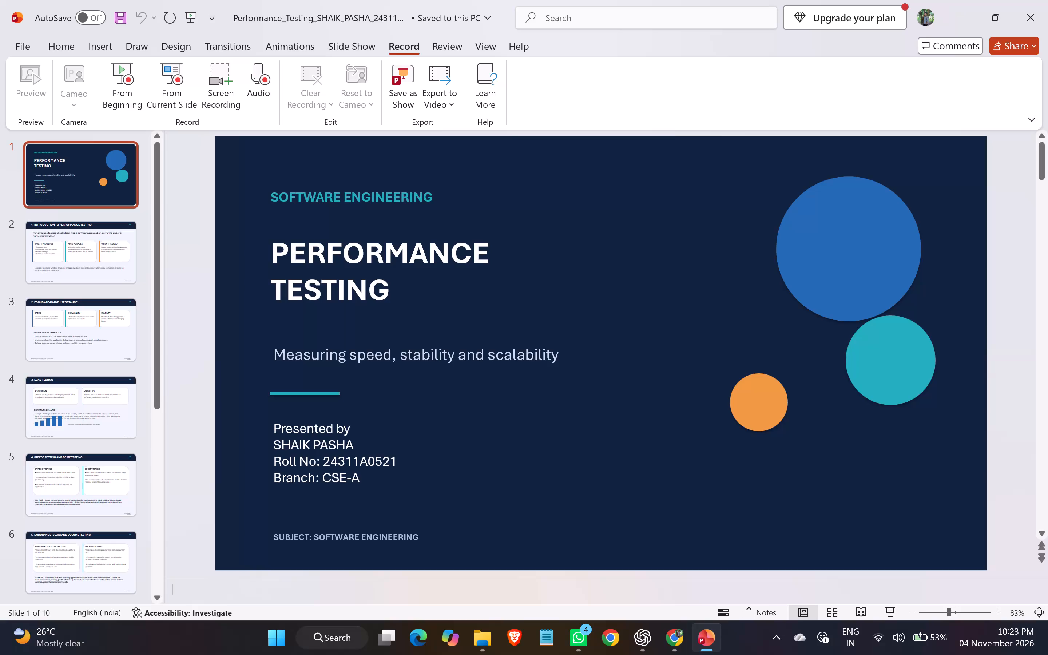
Paste the copied presenter introduction into the title slide's speaker notes, and move on to the Introduction to Performance Testing slide.
key(ctrl+v)
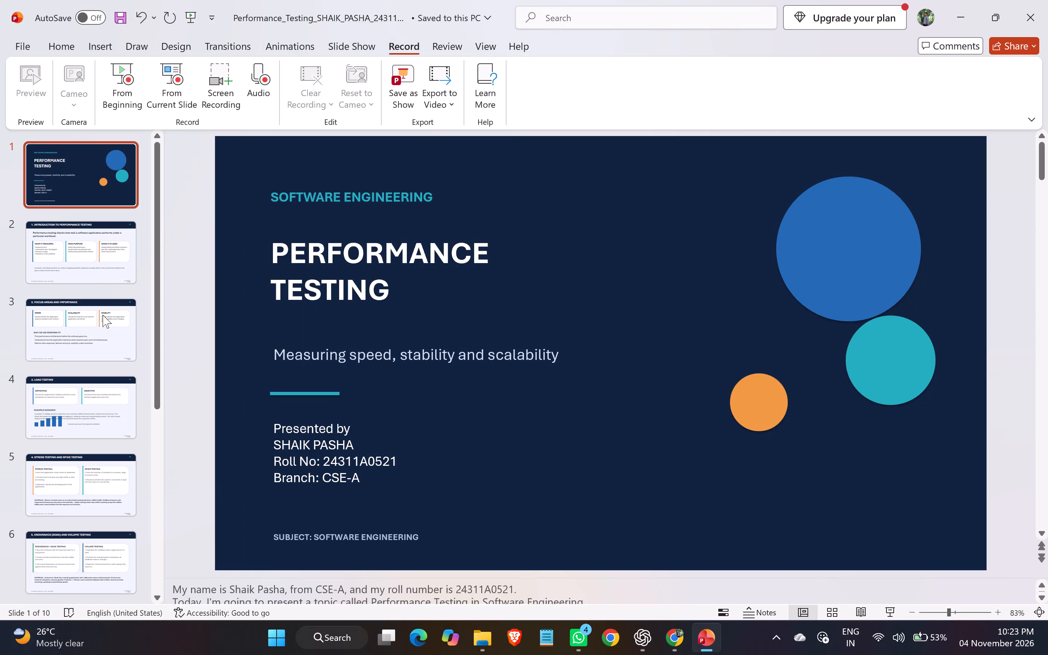
click(85, 257)
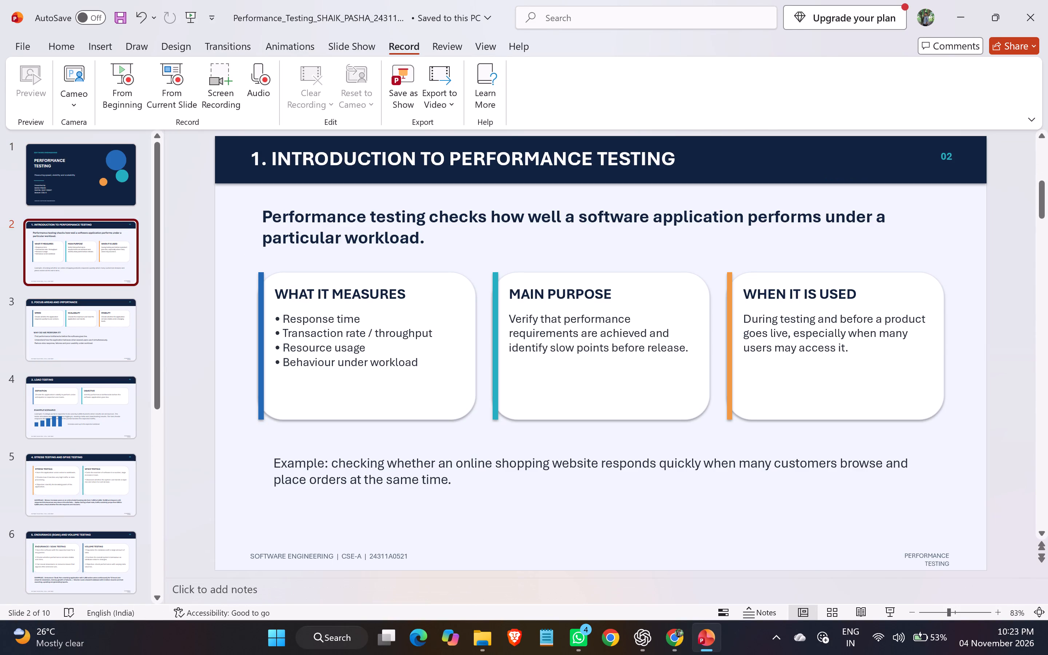
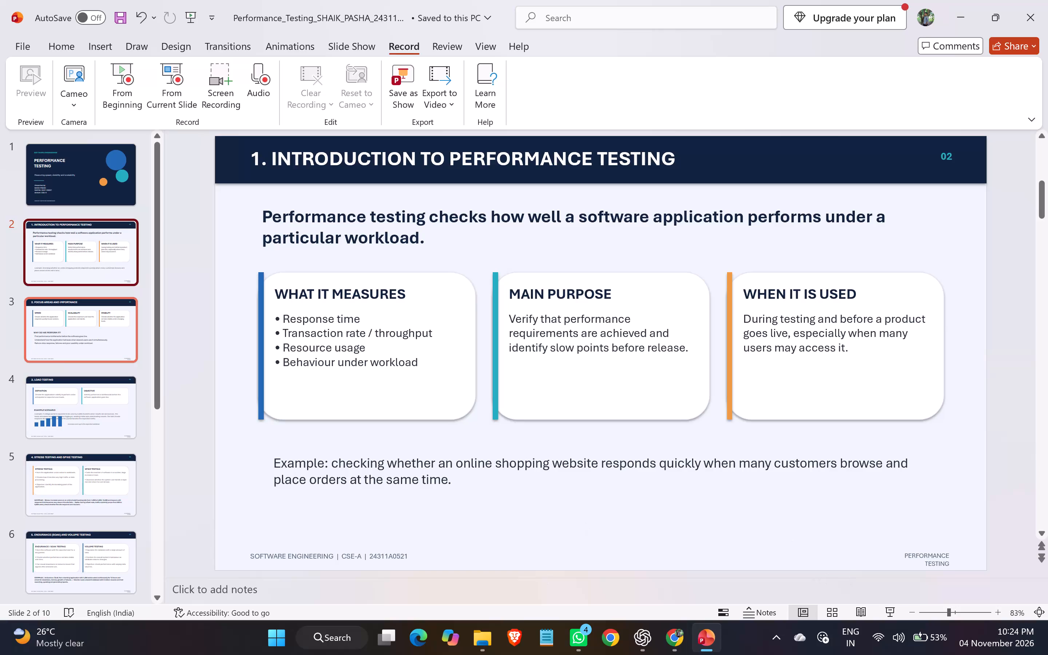
Paste the copied website checkout example into the Focus Areas and Importance slide's speaker notes, and move on to the Load Testing slide.
click(420, 591)
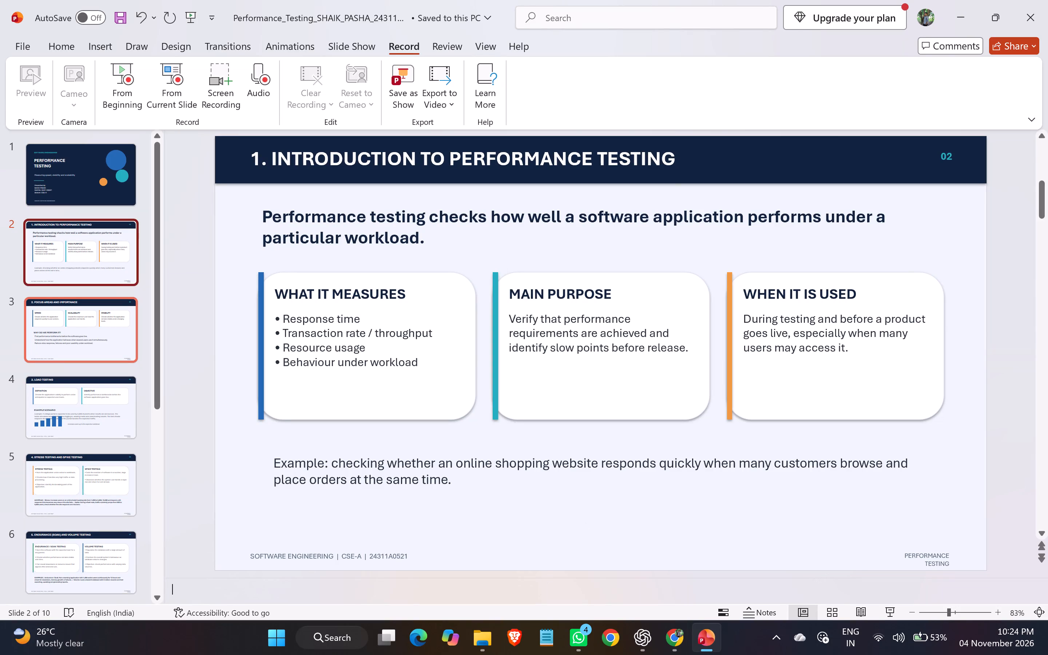
click(114, 417)
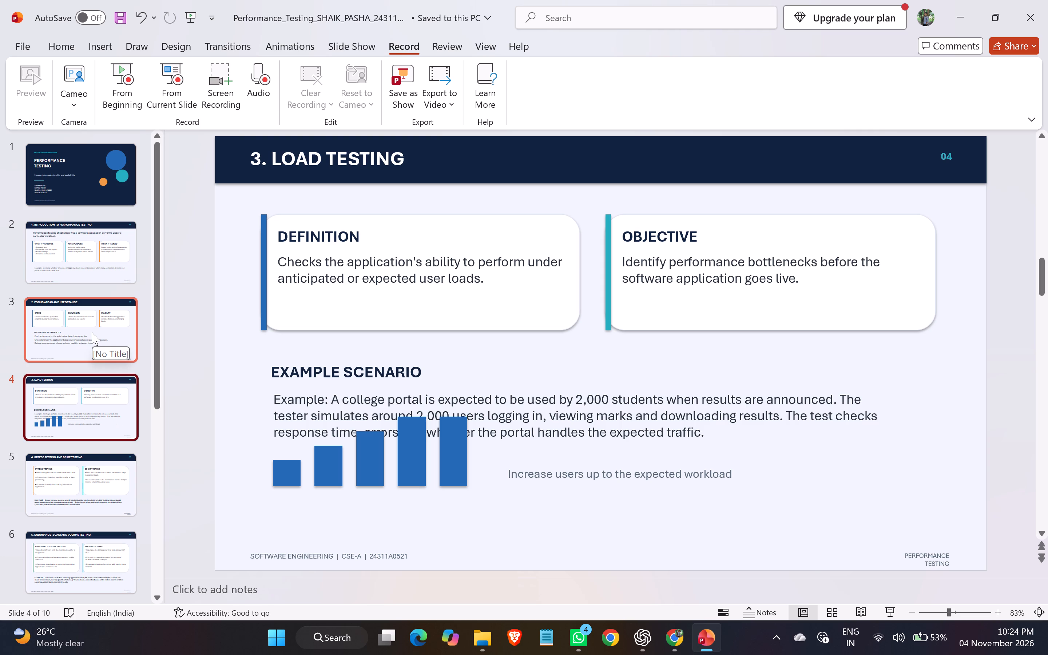
click(78, 390)
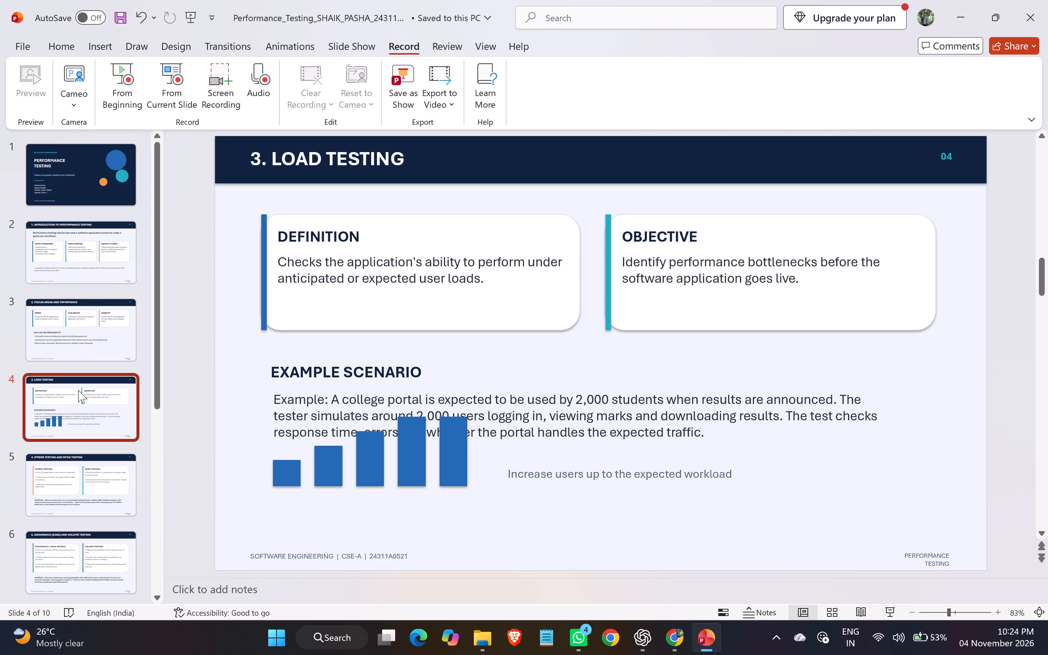
click(83, 339)
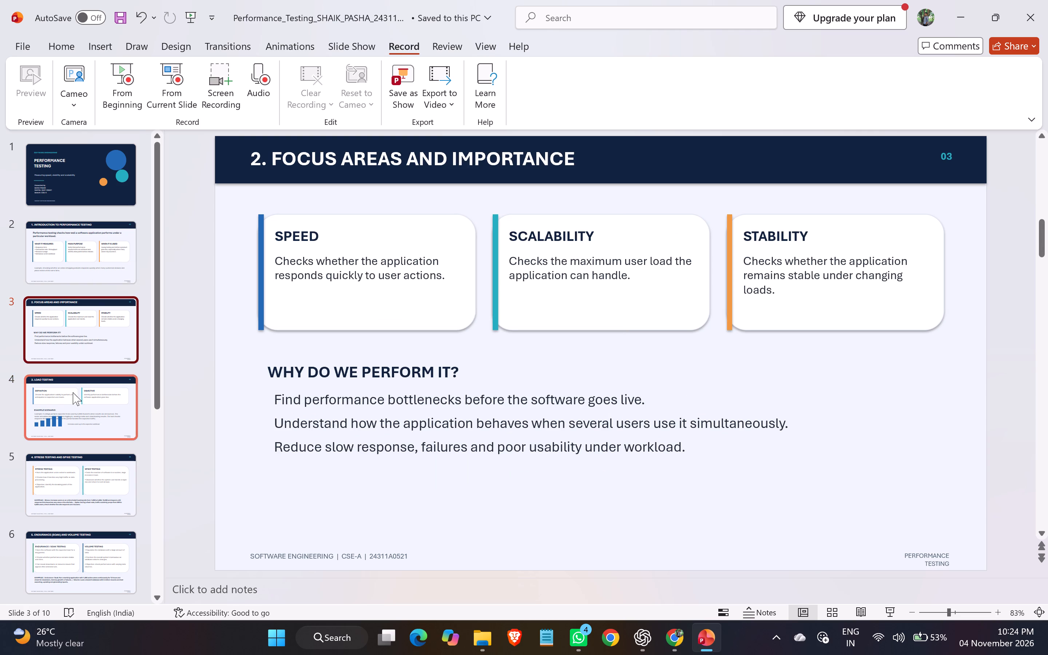
click(282, 591)
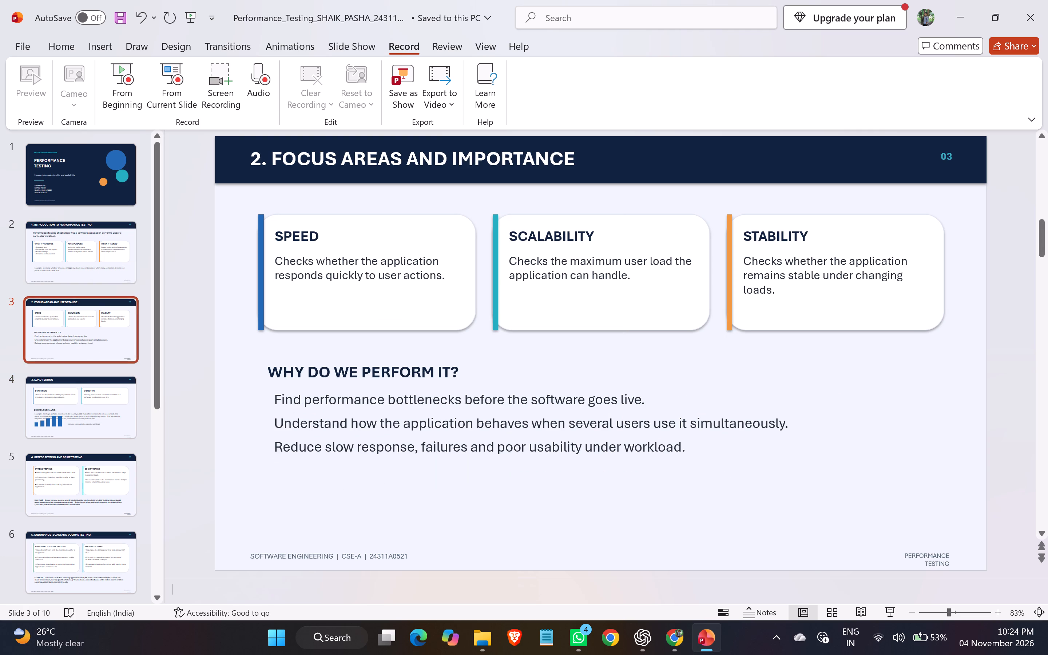
key(ctrl+v)
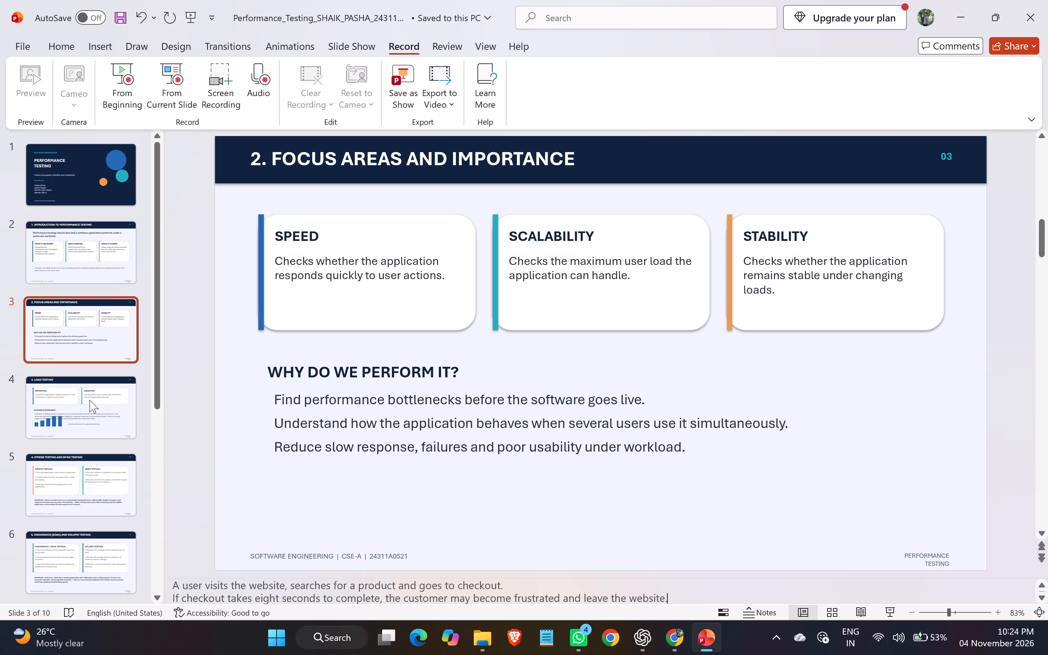
click(90, 400)
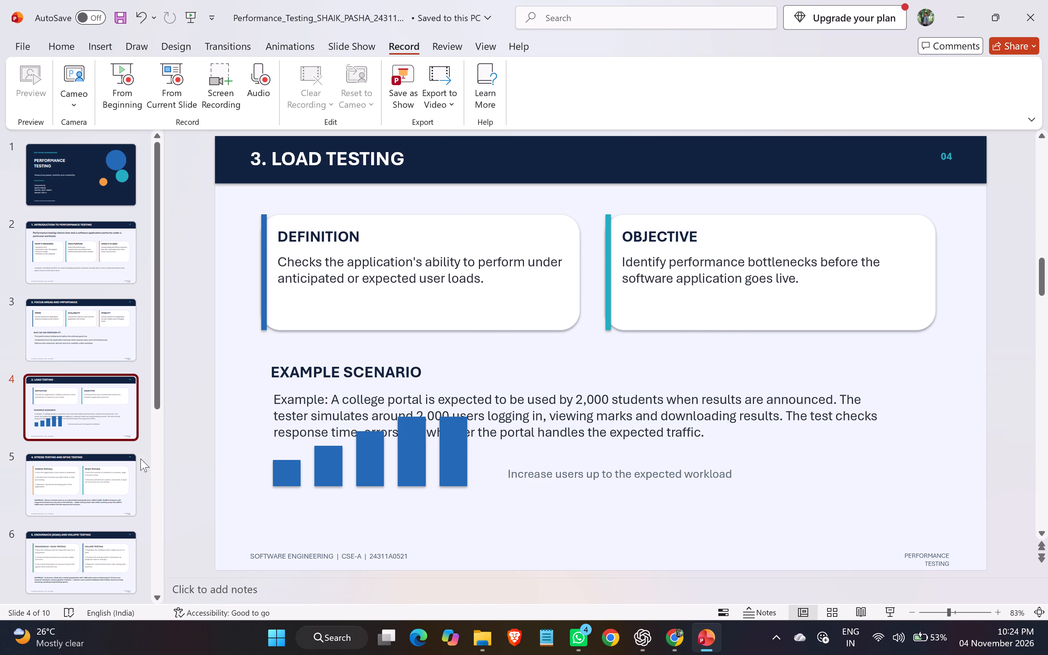
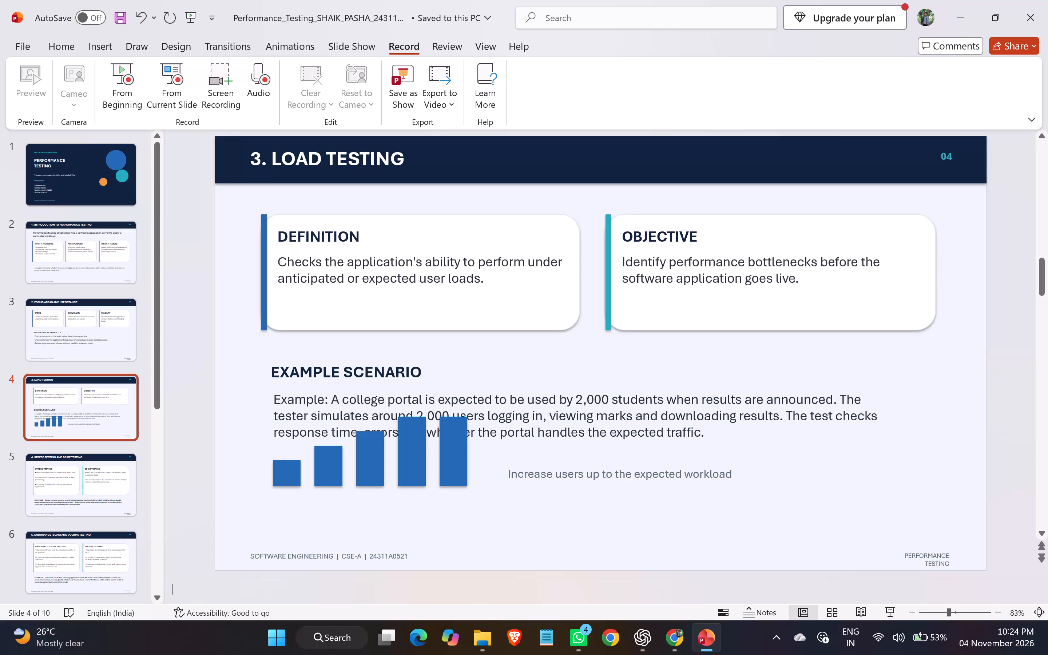
Paste the copied Load Testing text into the Load Testing slide's speaker notes, and move on to the Stress Testing and Spike Testing slide.
key(ctrl+v)
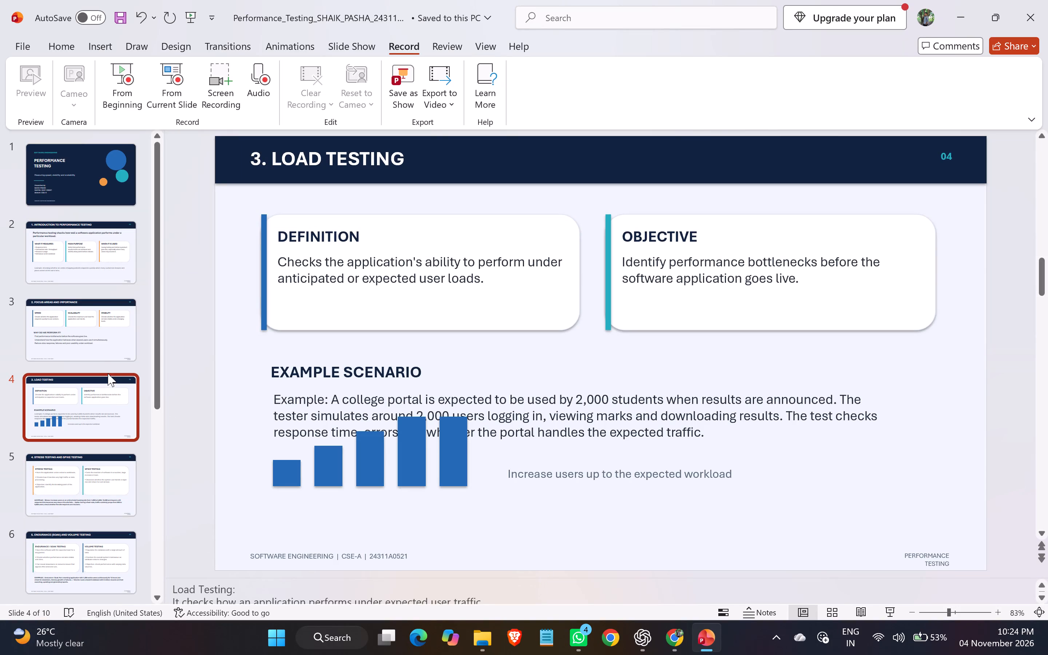
click(80, 481)
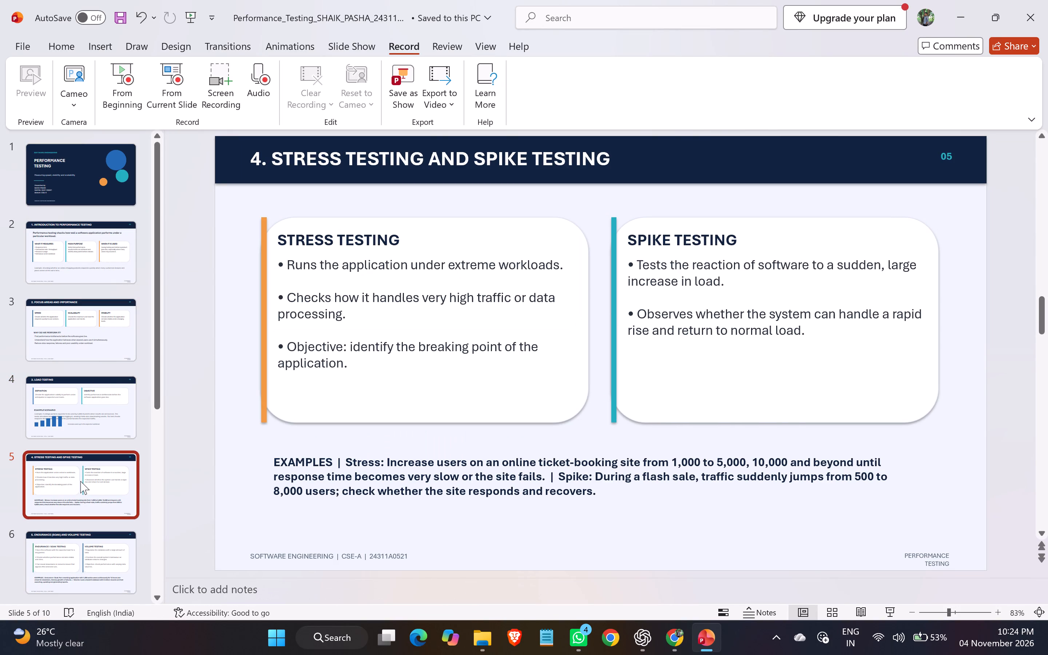
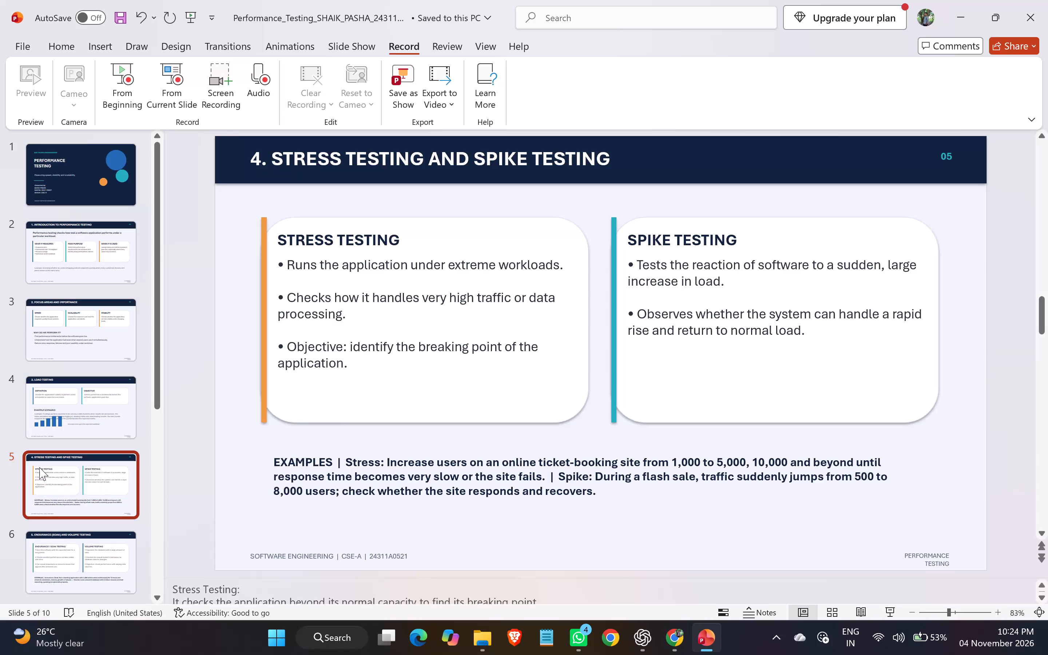
Move on to slide 6, which covers endurance (soak) testing and volume testing.
click(53, 556)
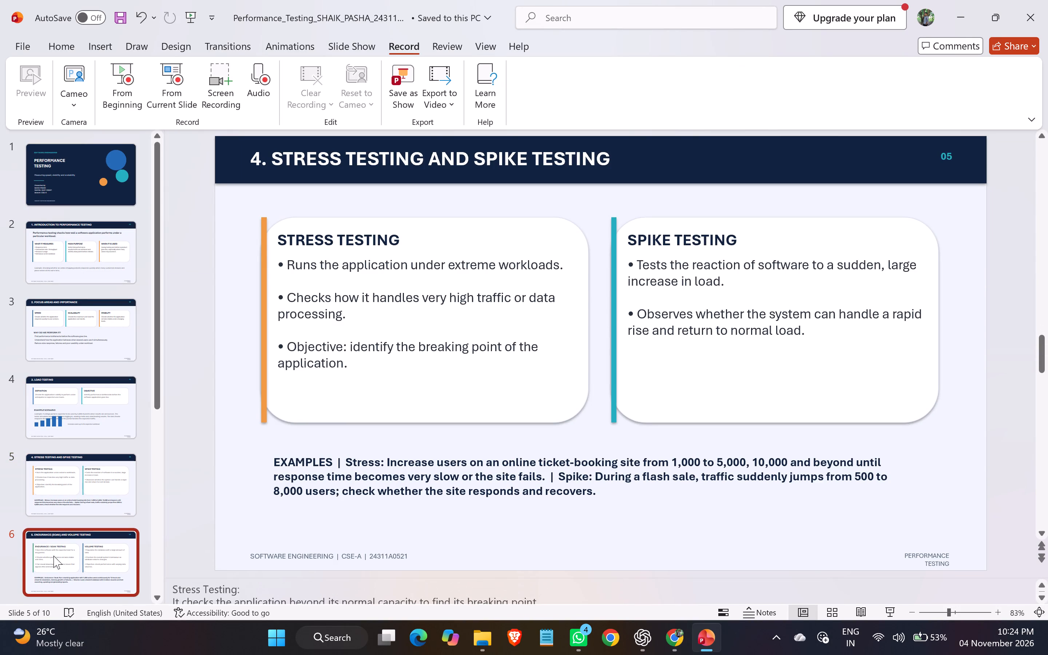
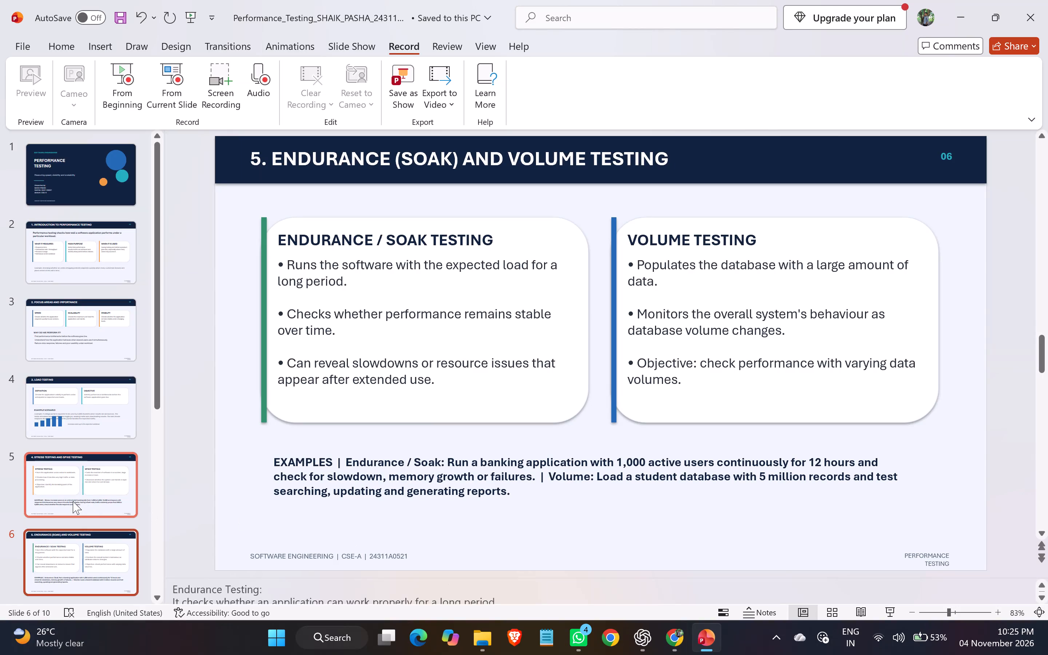
Review slides 7 to 9, covering the testing types comparison, what to observe and performance testing tools, checking their speaker notes.
scroll(70, 495, down, 2)
click(85, 344)
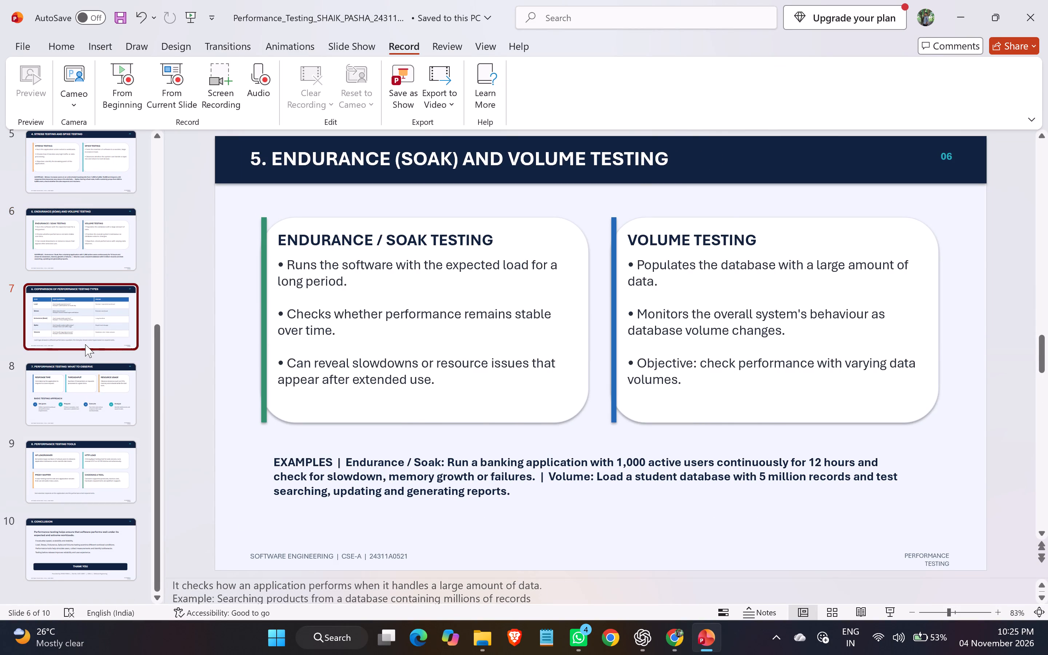
click(93, 384)
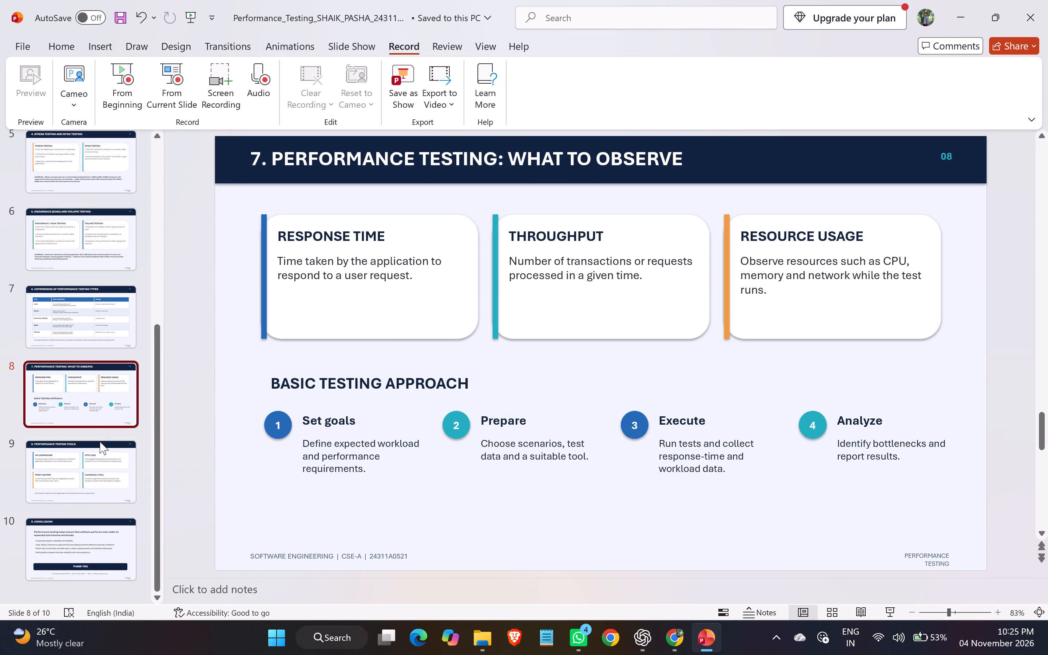
click(95, 459)
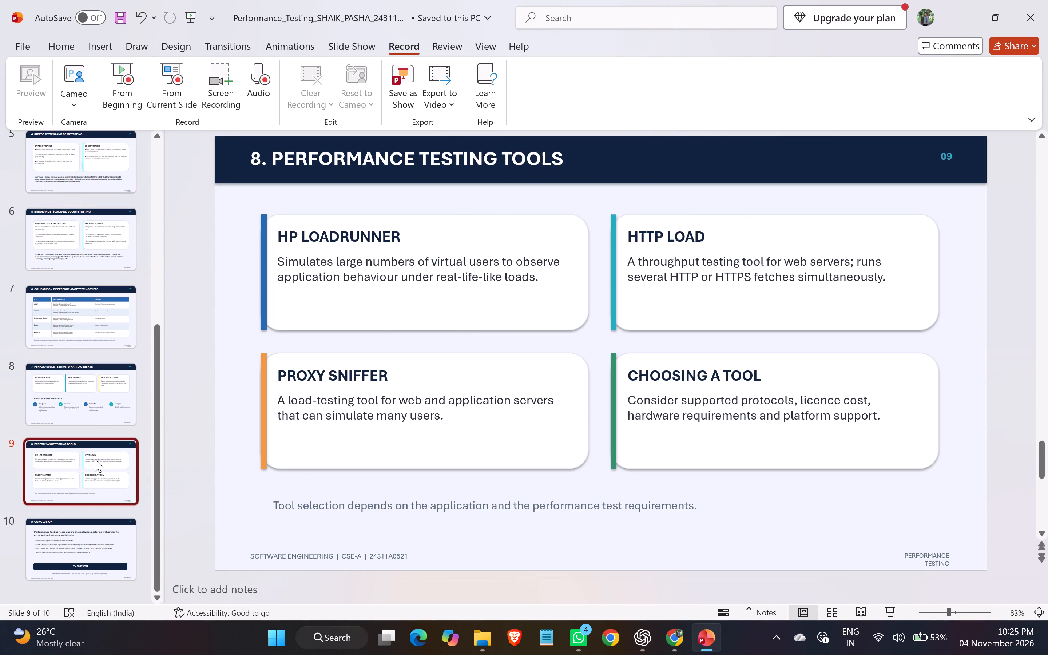
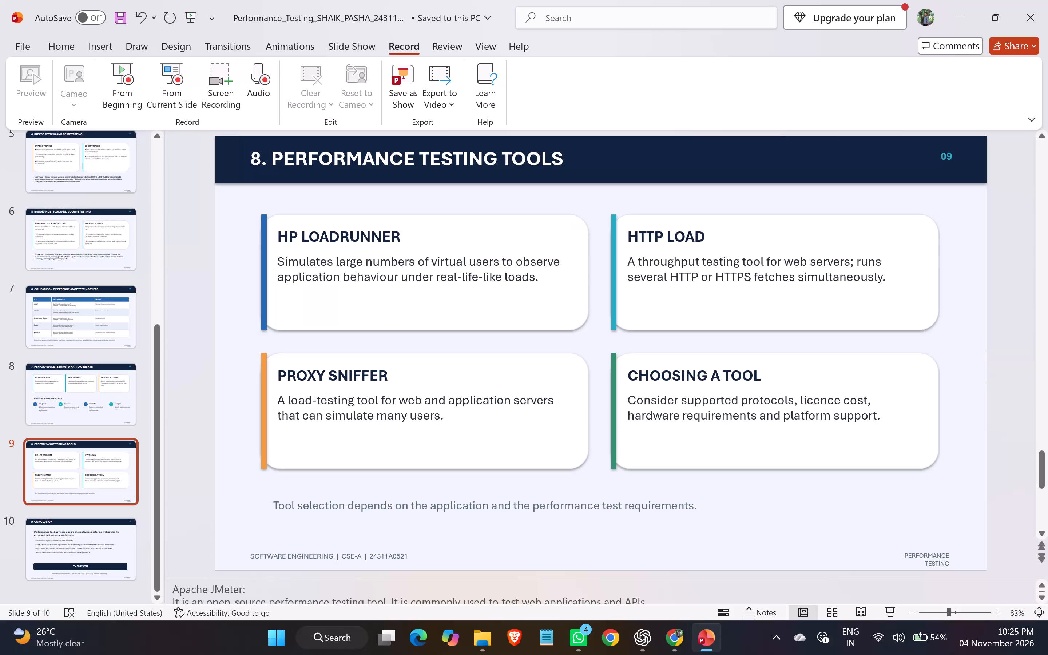
Open slide 10, the conclusion, to check its content and speaker notes.
click(75, 540)
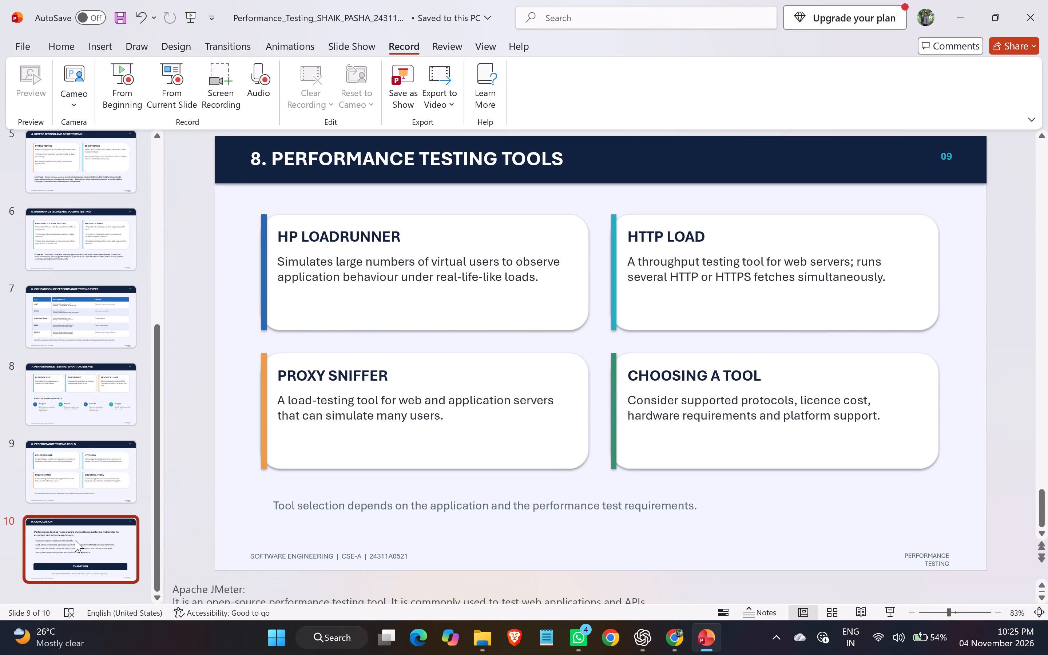
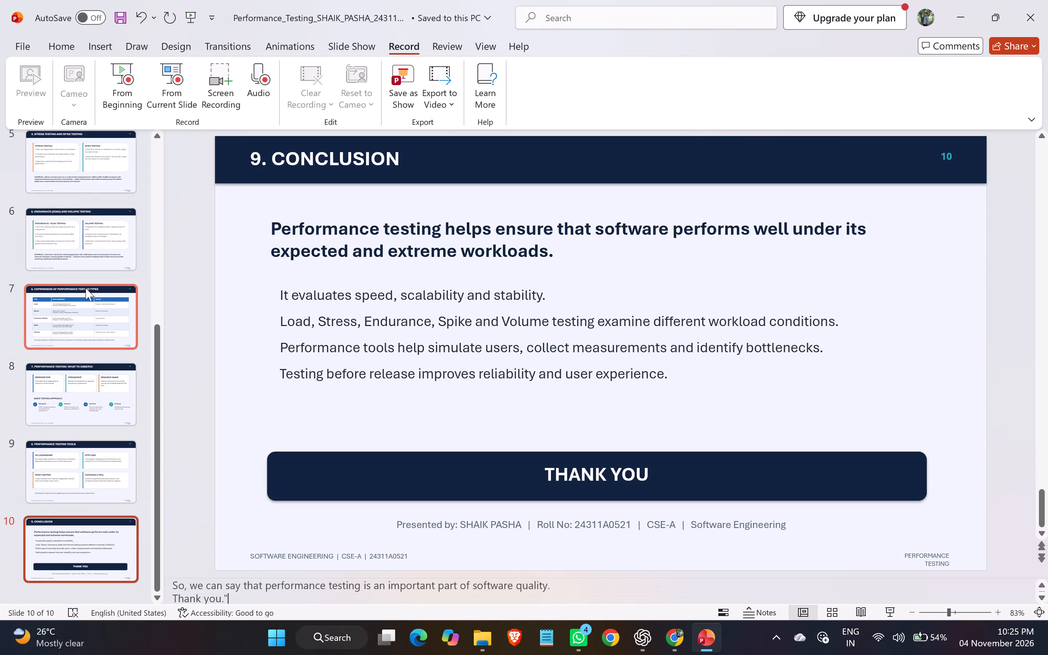
Return to slide 1, the Performance Testing title slide, and read through its speaker notes.
scroll(76, 275, up, 8)
drag(73, 196, 174, 340)
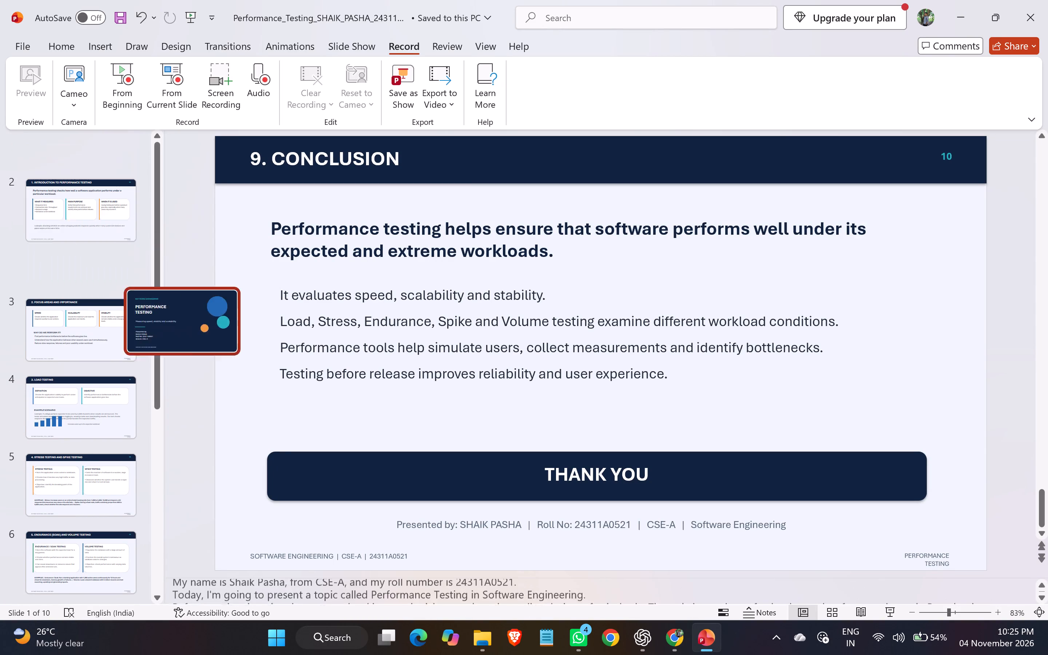
drag(174, 340, 81, 180)
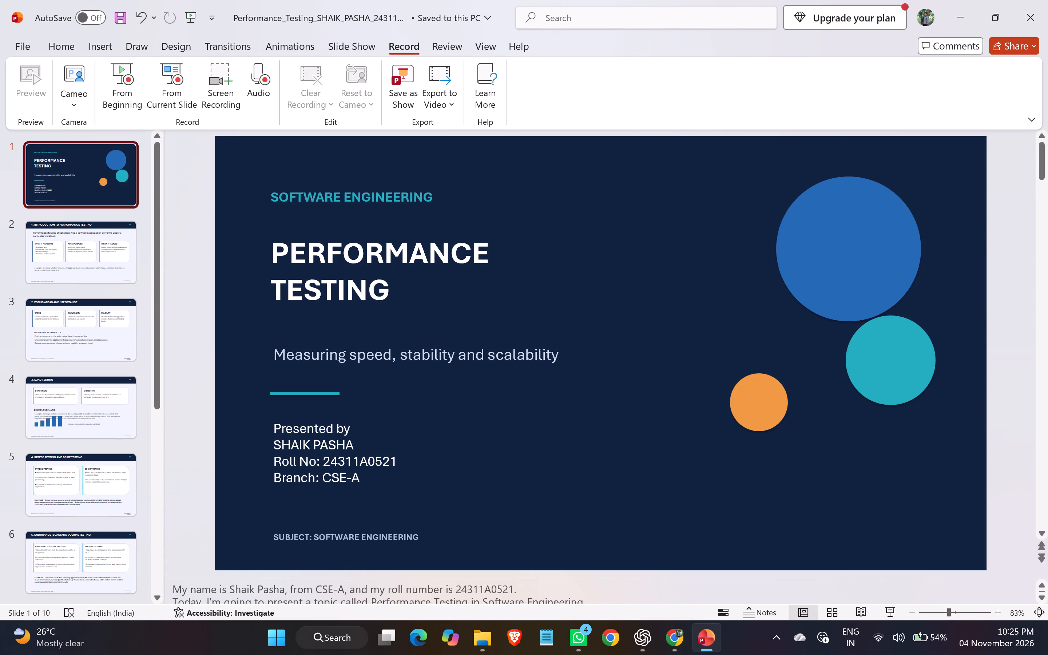
scroll(364, 586, down, 2)
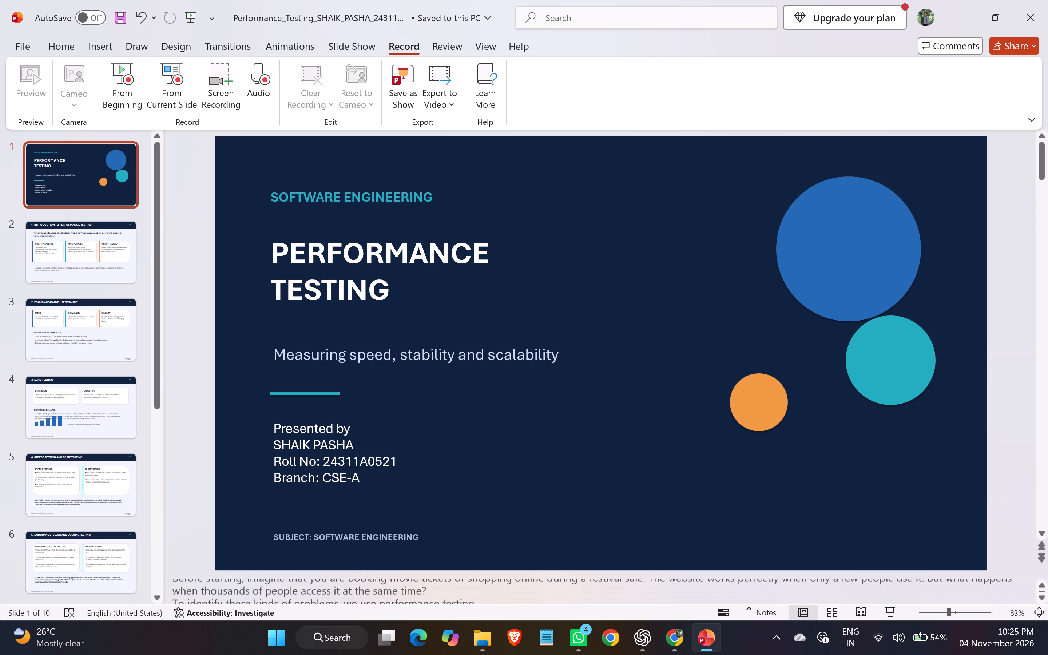
scroll(364, 586, down, 2)
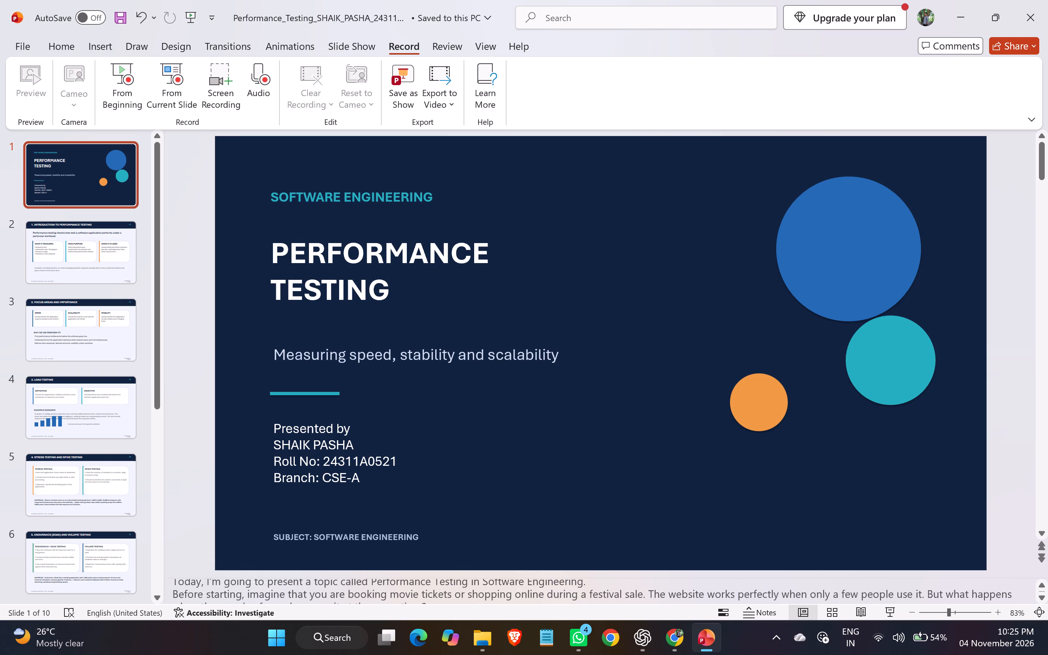
scroll(364, 586, down, 3)
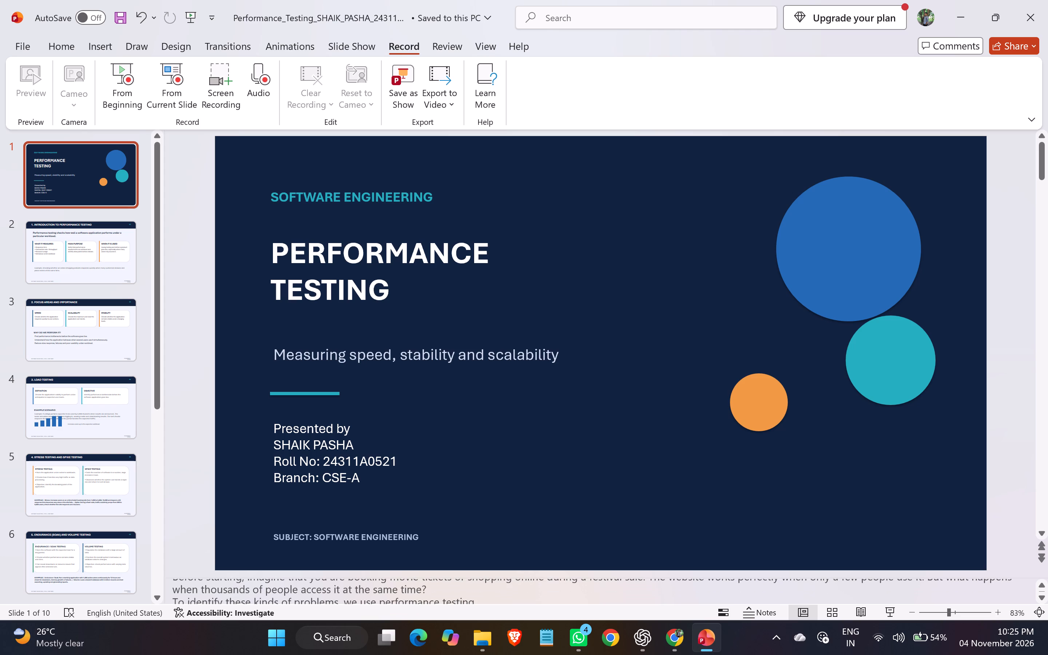
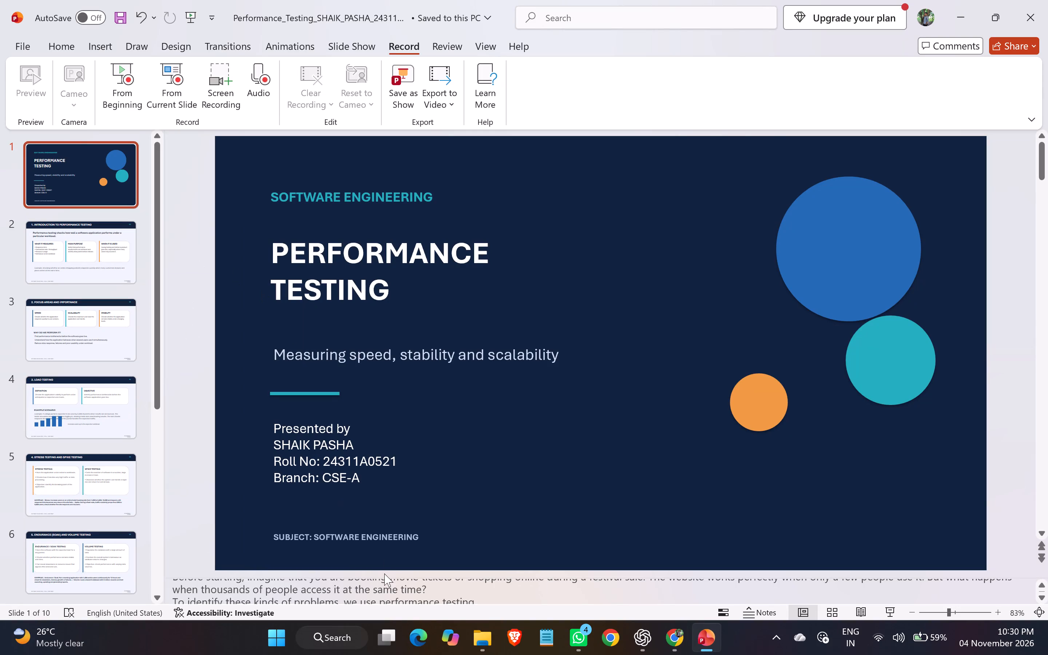
Open the presentation's recording view from the beginning, starting at the Performance Testing title slide.
scroll(368, 589, up, 2)
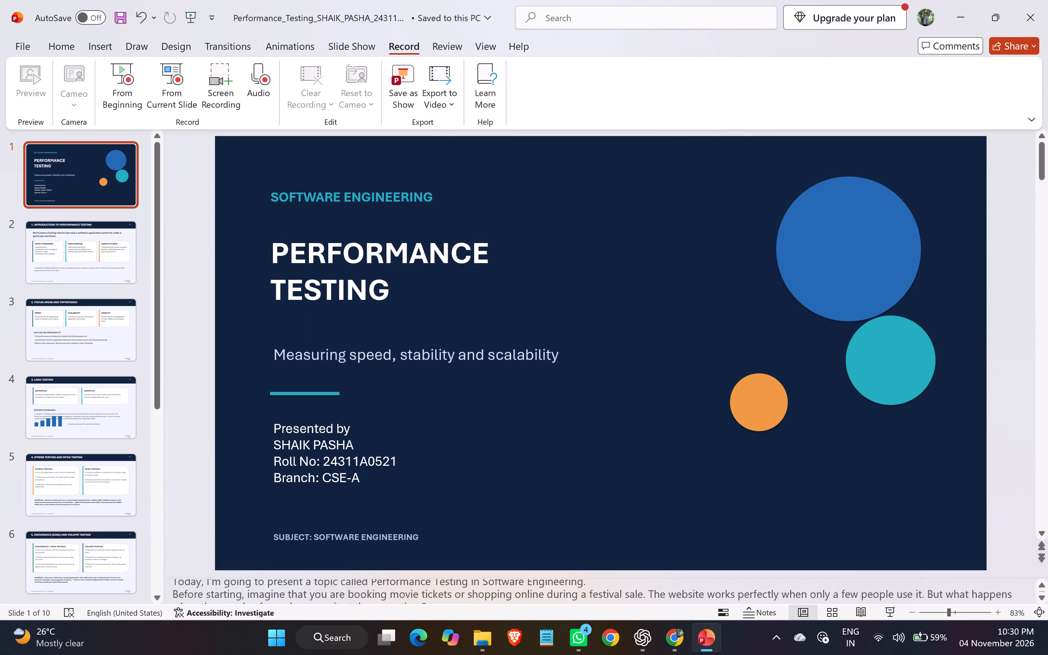
scroll(368, 589, up, 3)
click(113, 78)
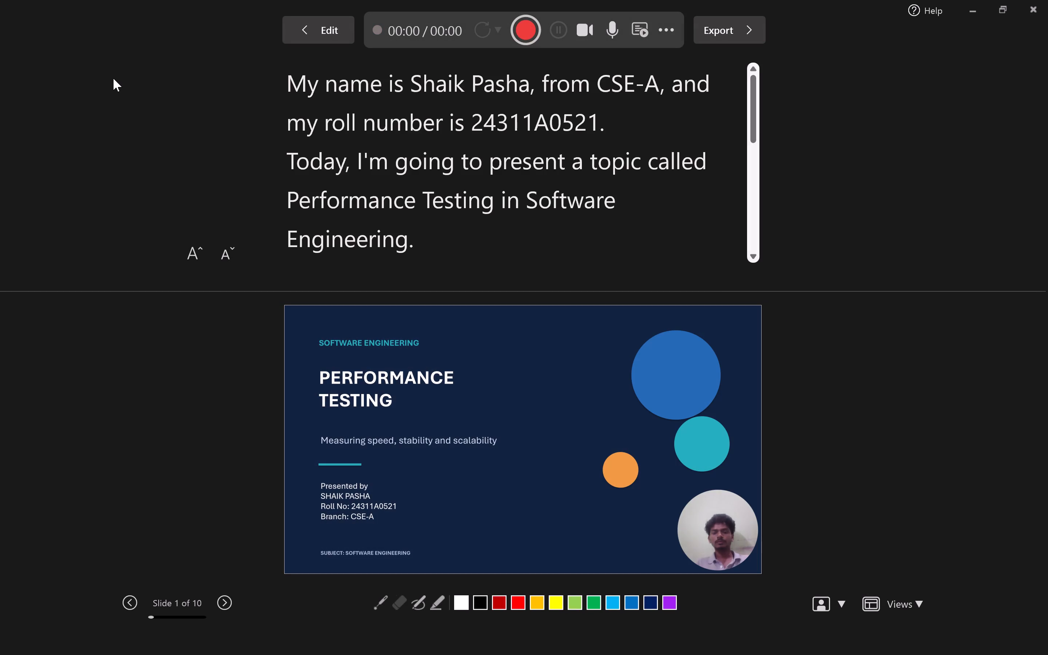
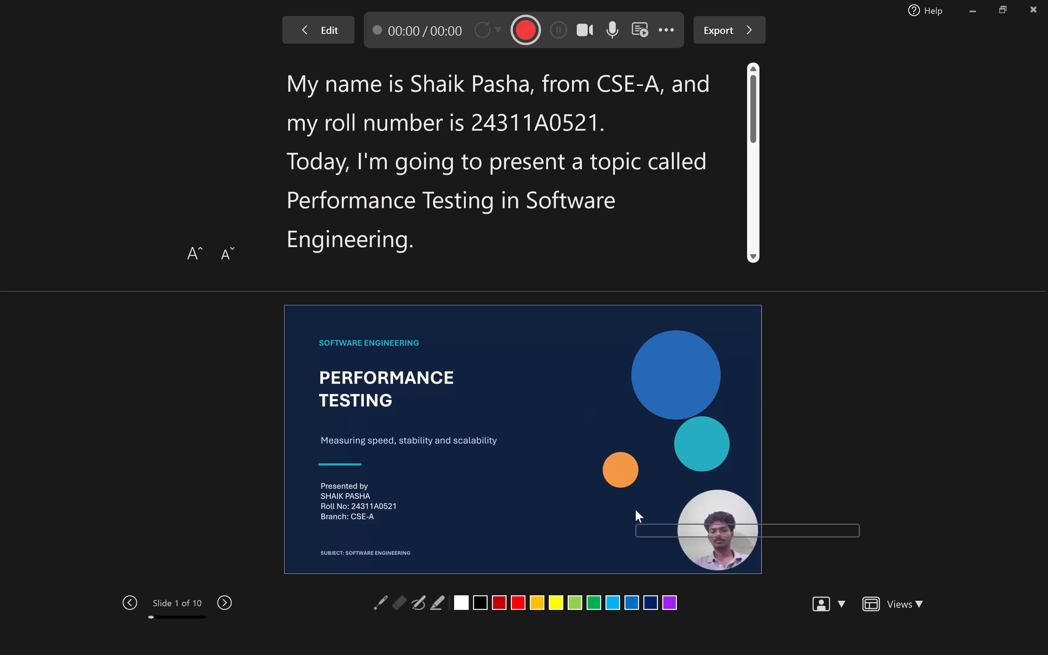
Set the camera background to Blur Background for the recording.
click(830, 599)
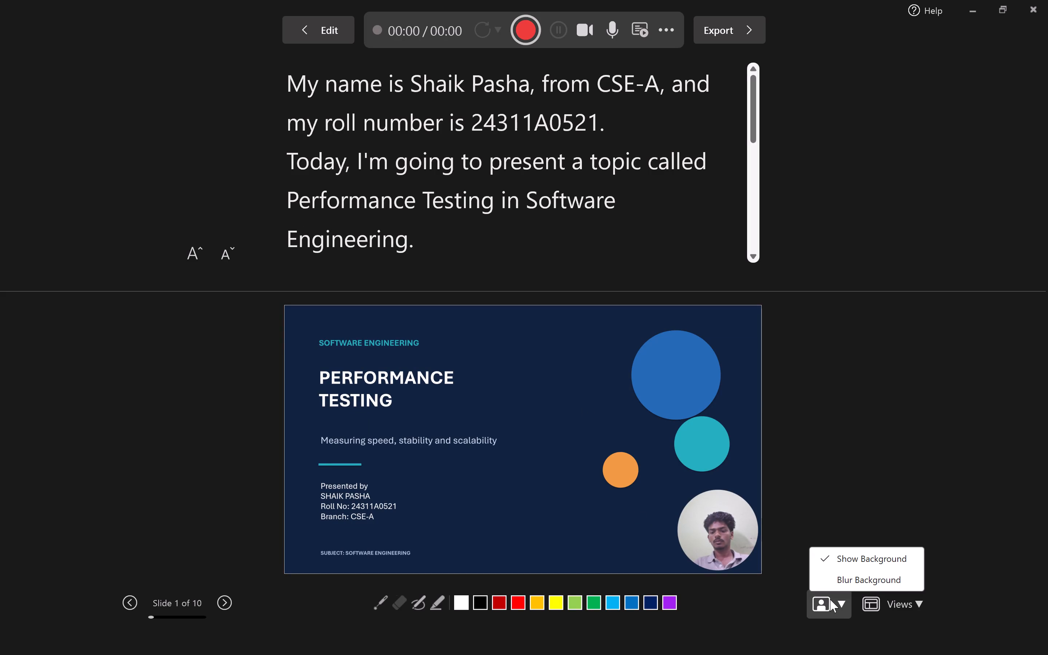
click(846, 576)
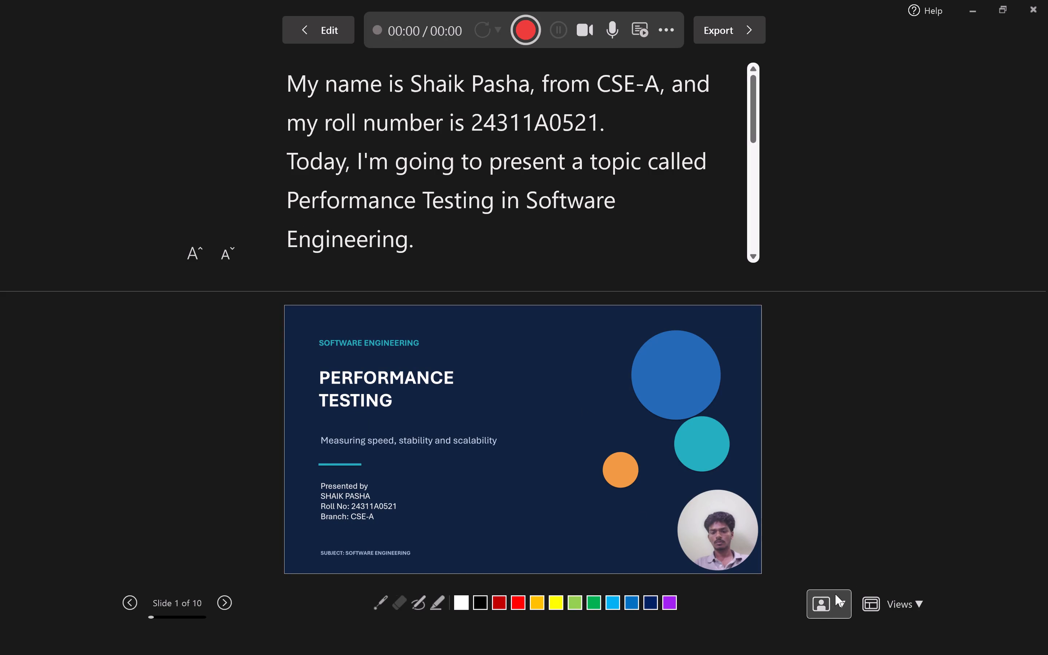
click(826, 606)
click(838, 581)
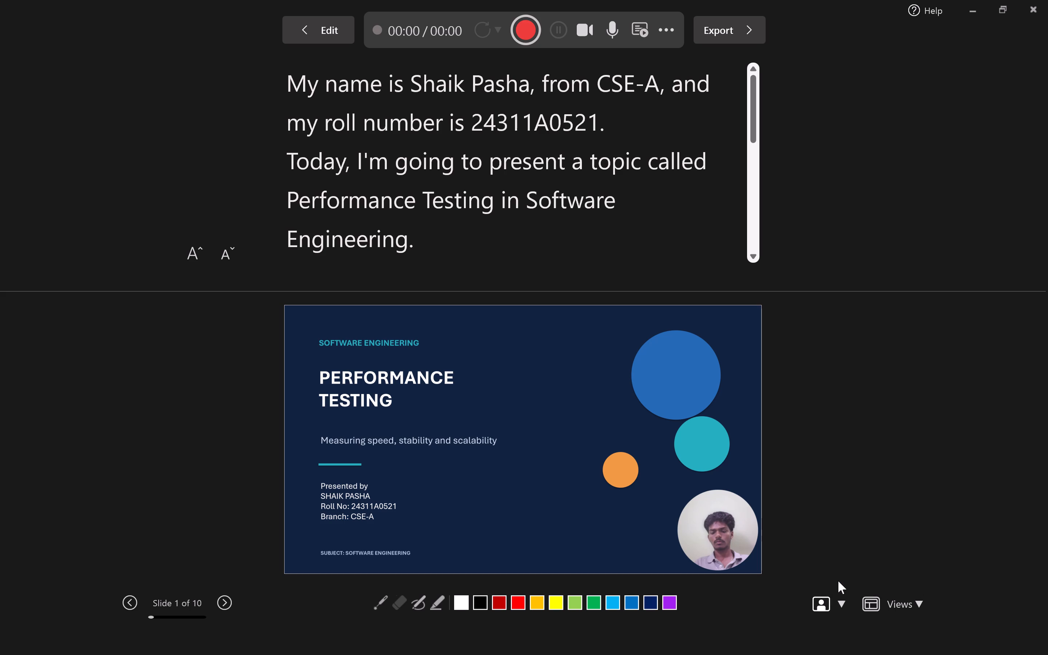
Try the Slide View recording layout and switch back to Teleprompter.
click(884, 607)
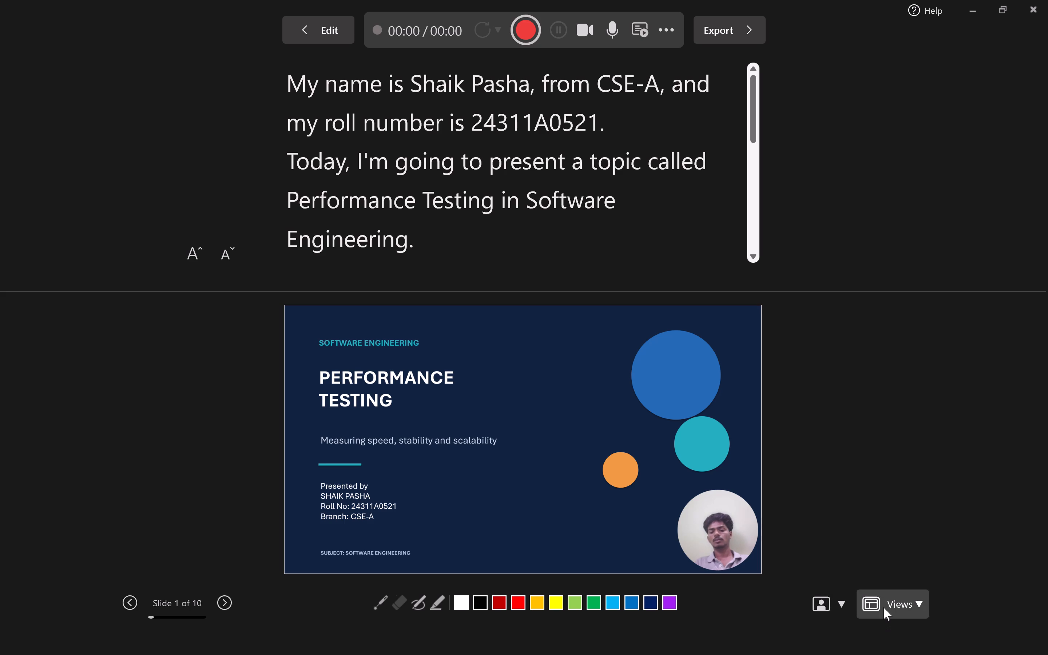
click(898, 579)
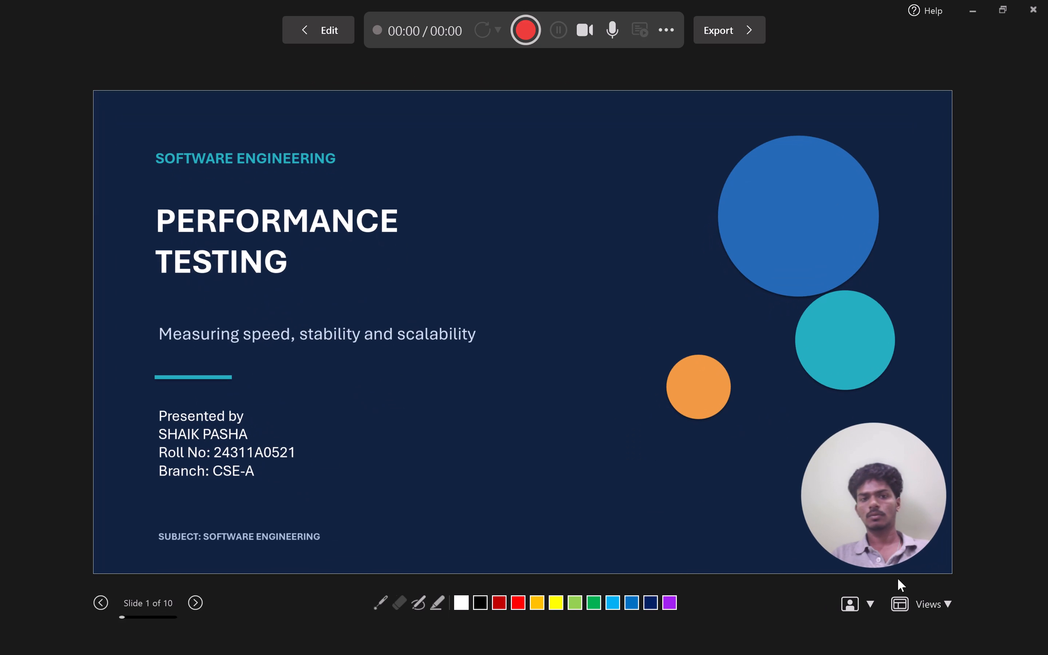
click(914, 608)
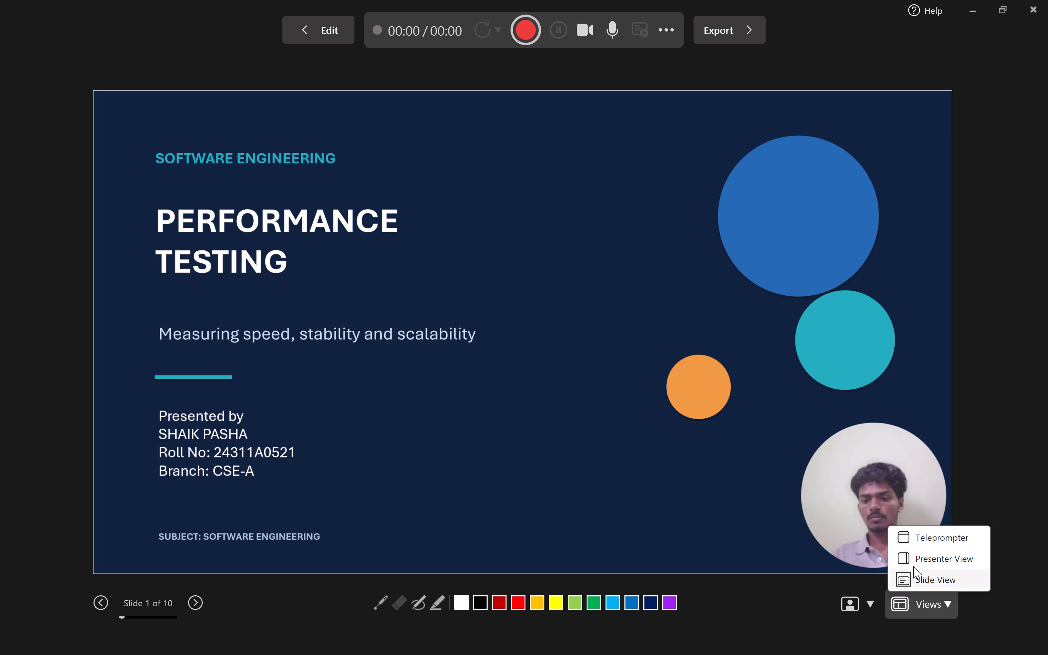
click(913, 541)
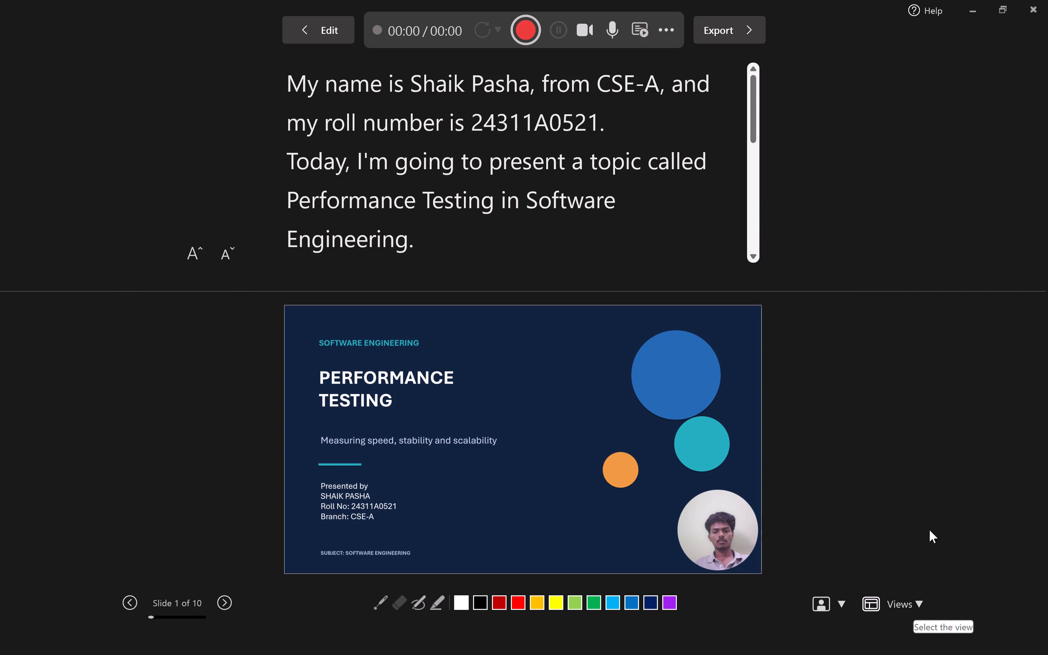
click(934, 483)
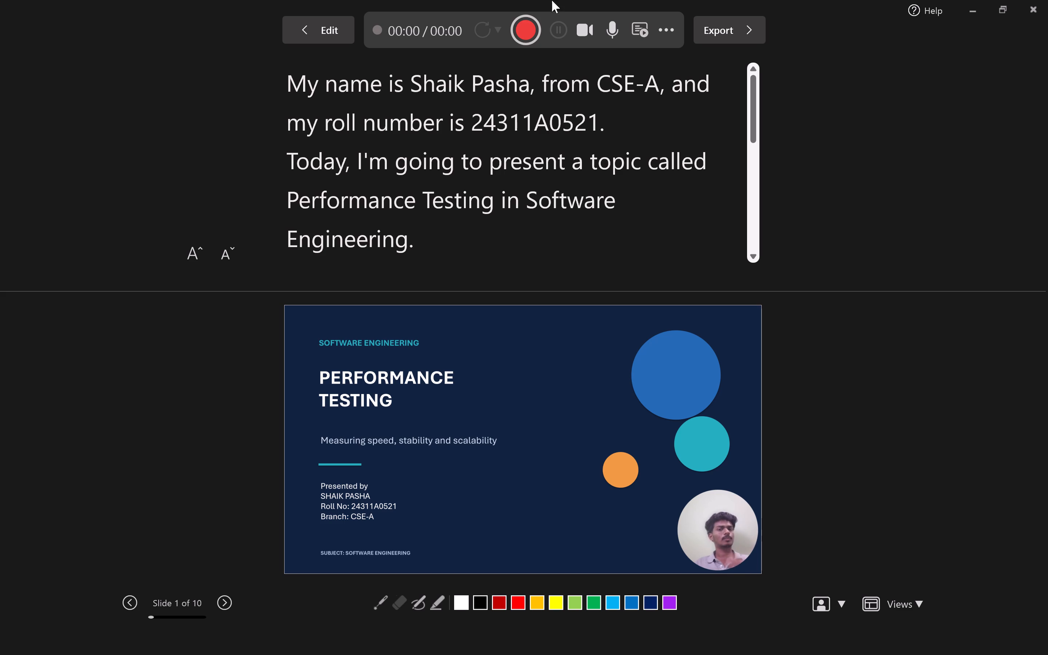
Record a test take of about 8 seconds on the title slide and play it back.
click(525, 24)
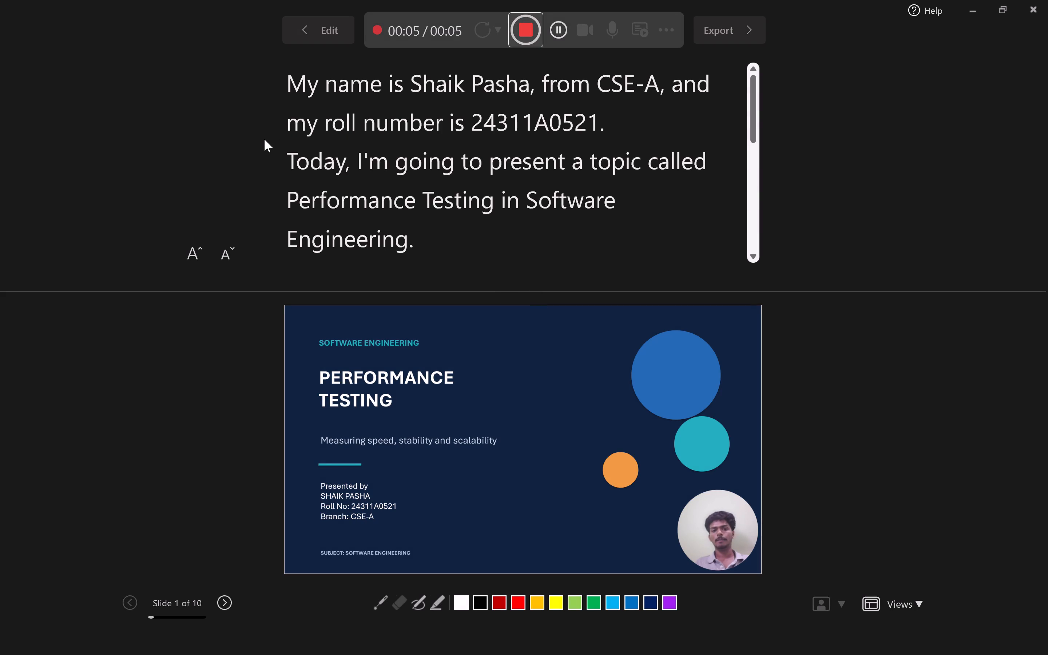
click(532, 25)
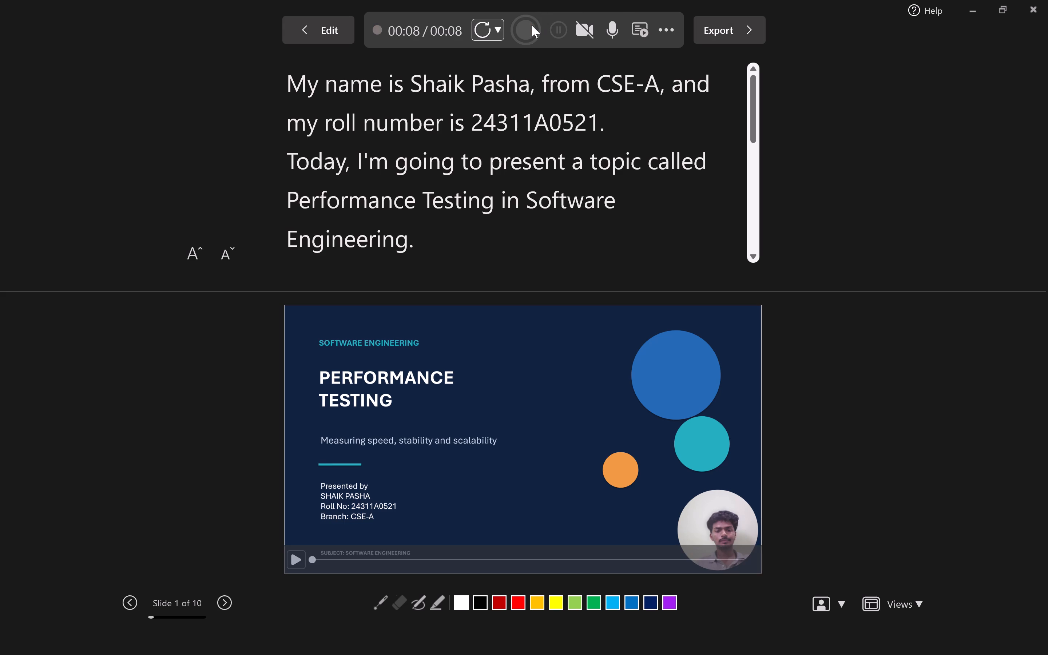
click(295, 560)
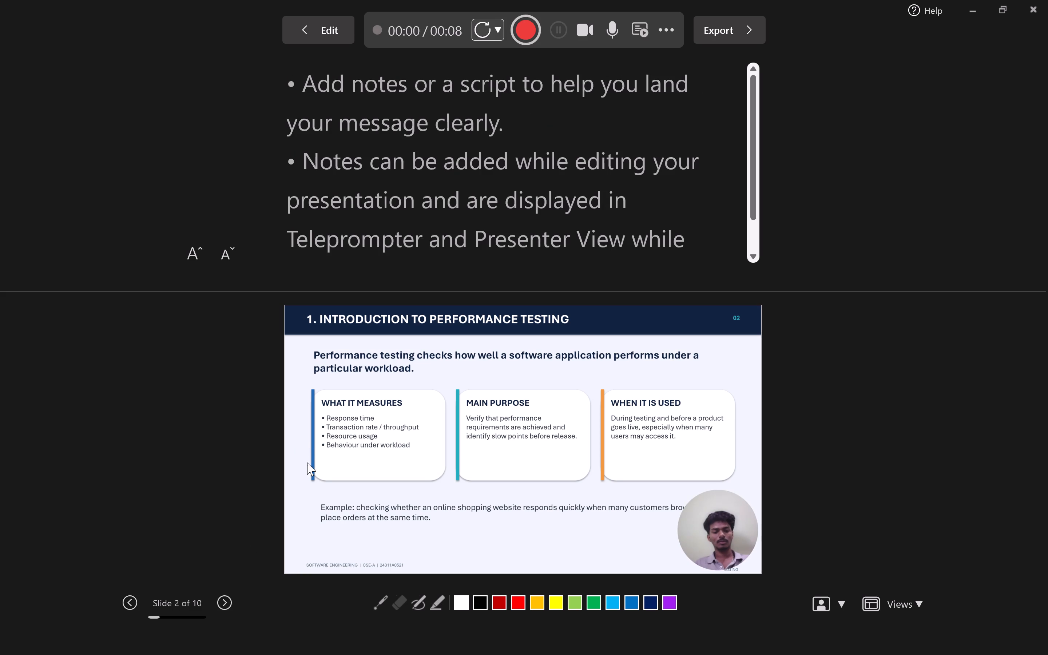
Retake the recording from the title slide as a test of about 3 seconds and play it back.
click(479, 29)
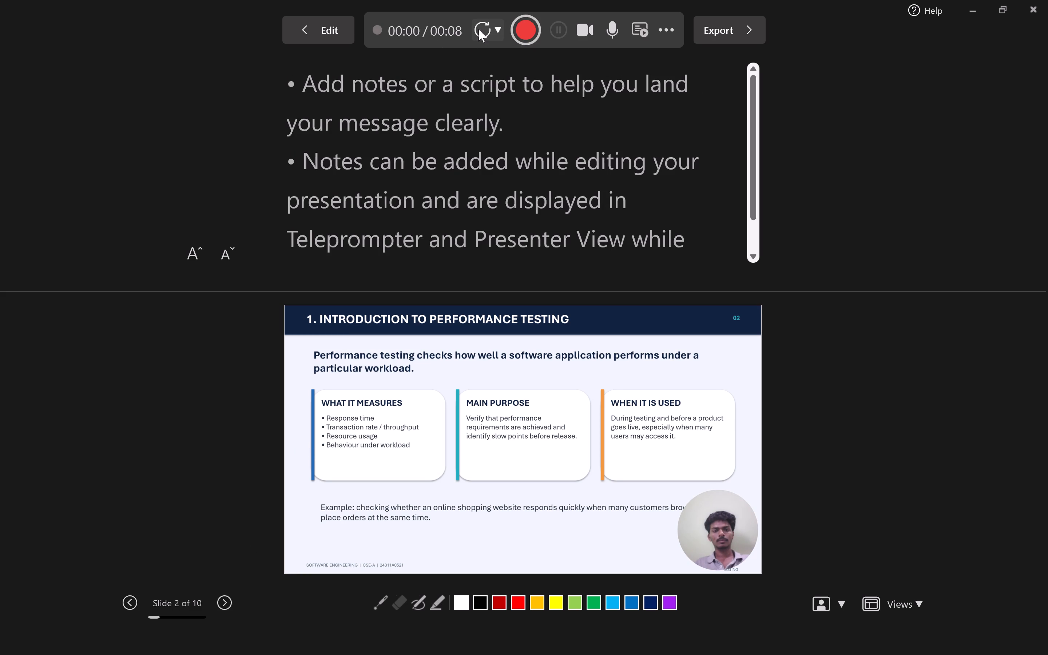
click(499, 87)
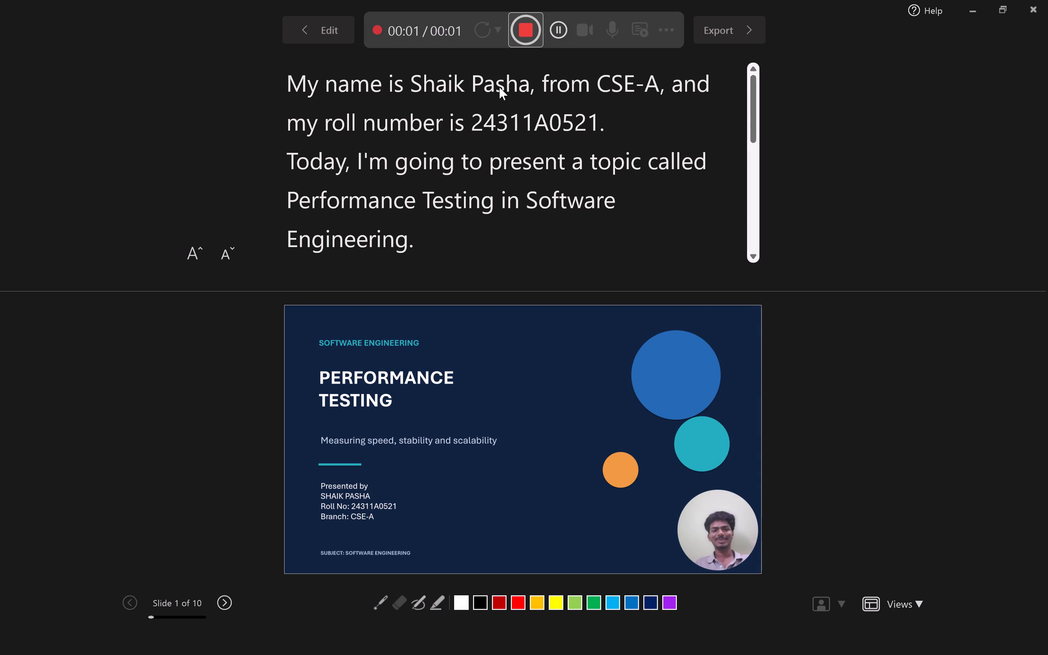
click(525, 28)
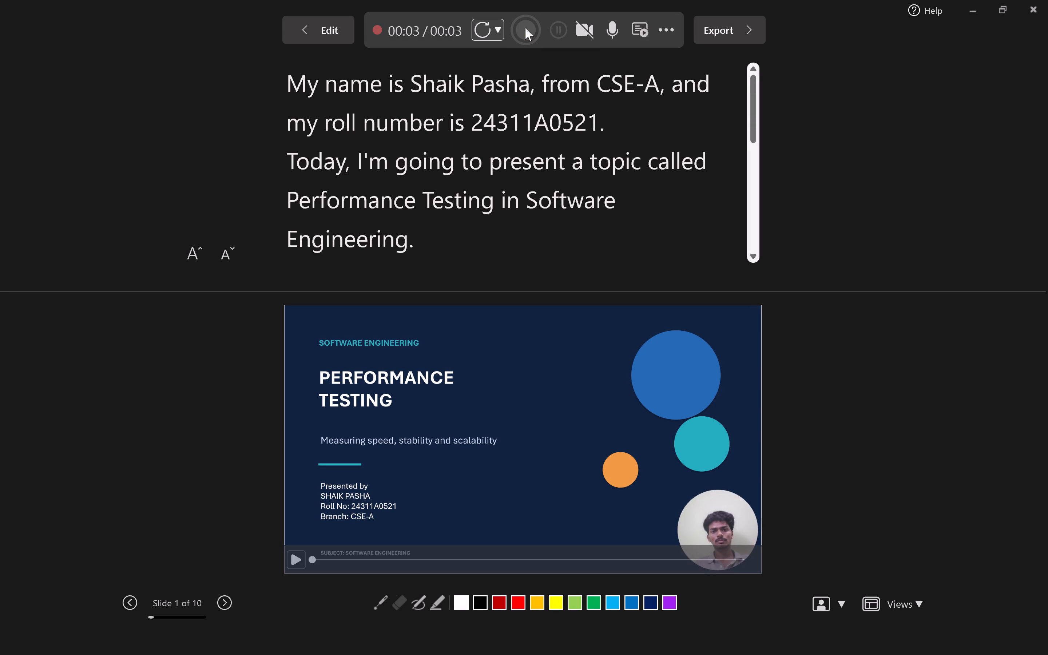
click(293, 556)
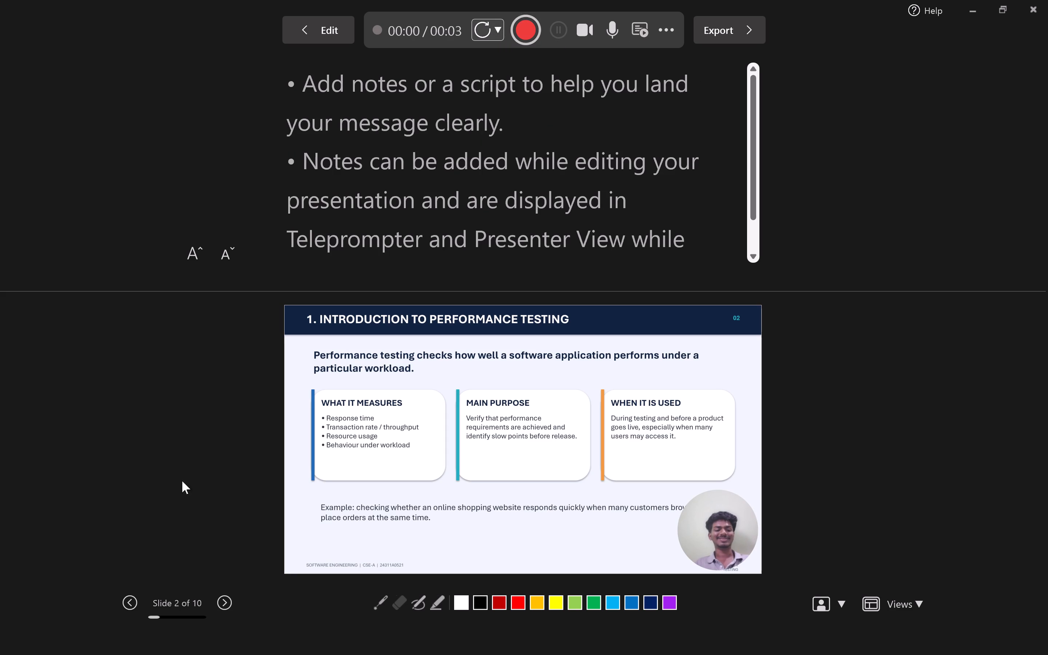
Return to the title slide, retake its recording following the teleprompter notes for about 54 seconds, and advance to slide 2.
click(130, 593)
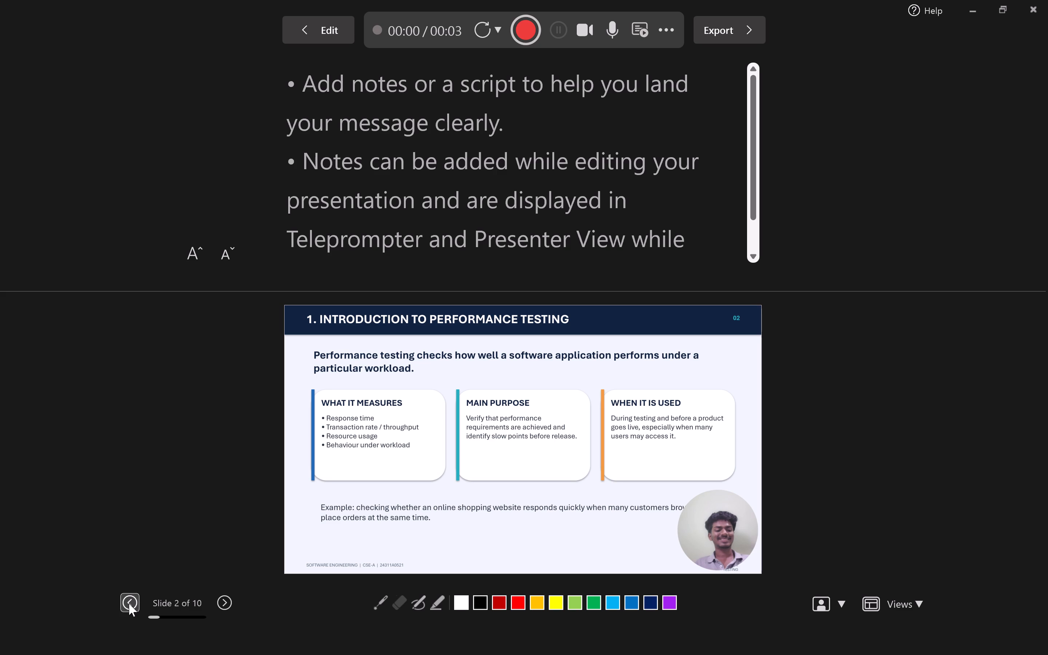
click(129, 603)
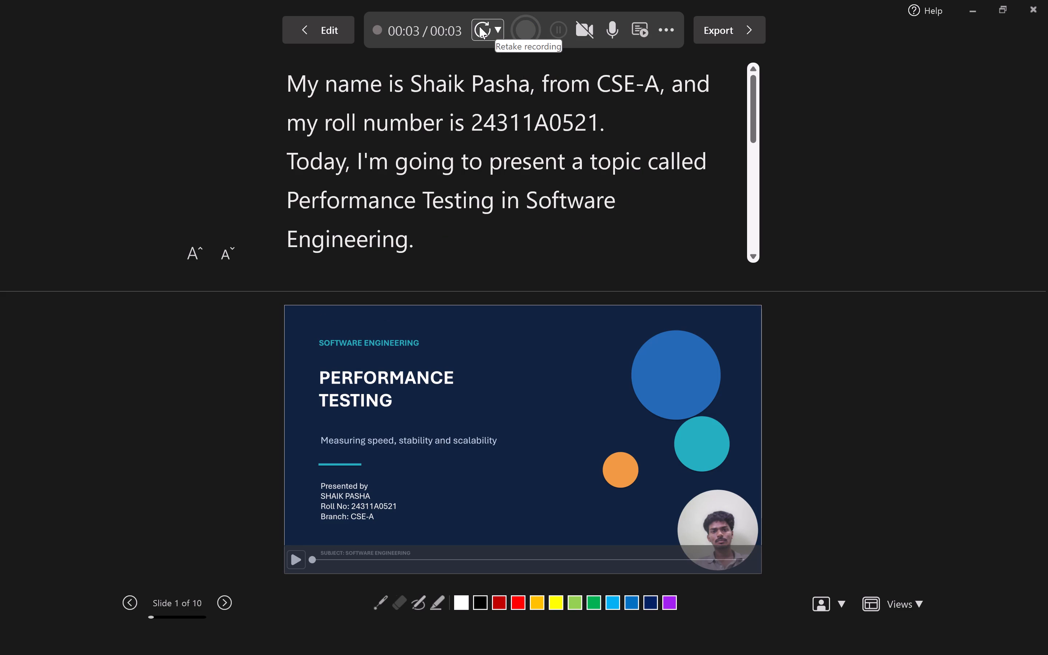
click(479, 26)
click(506, 89)
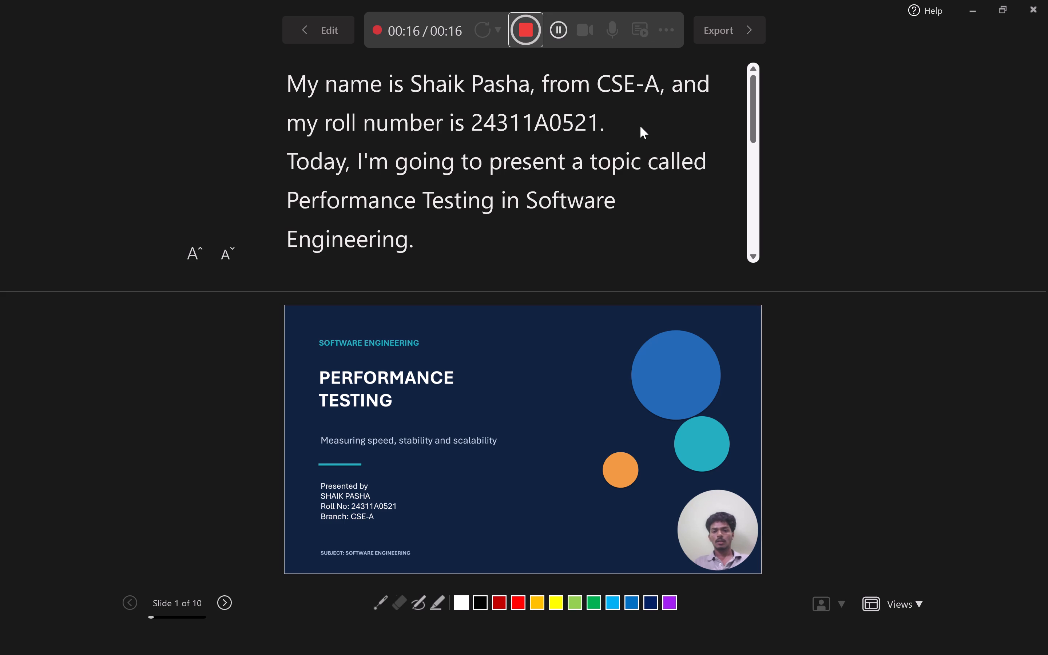
scroll(637, 131, down, 4)
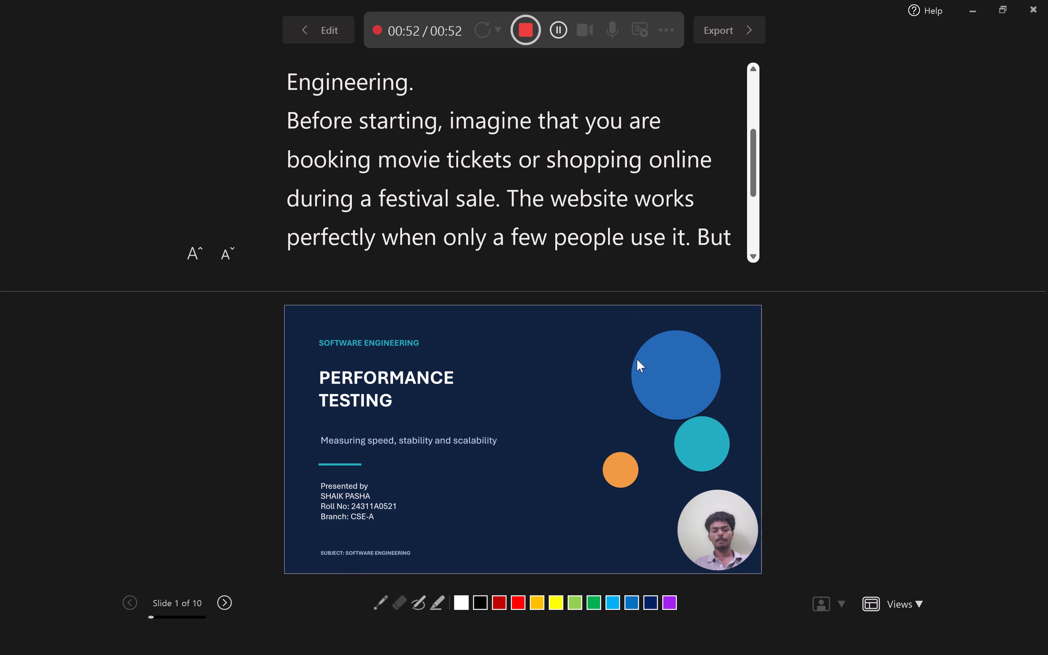
click(220, 602)
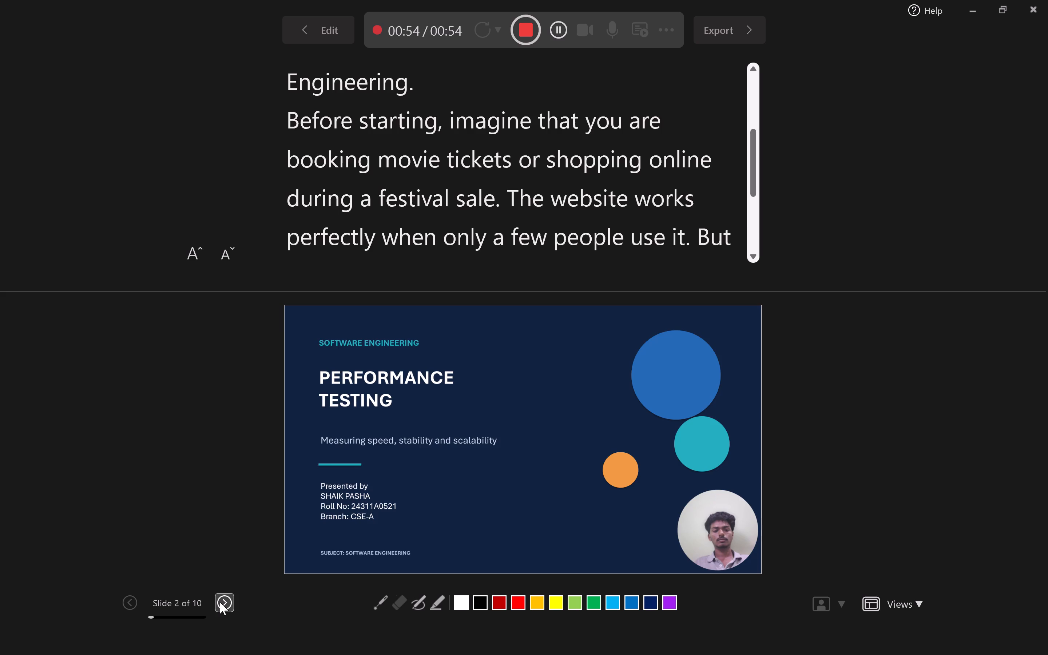
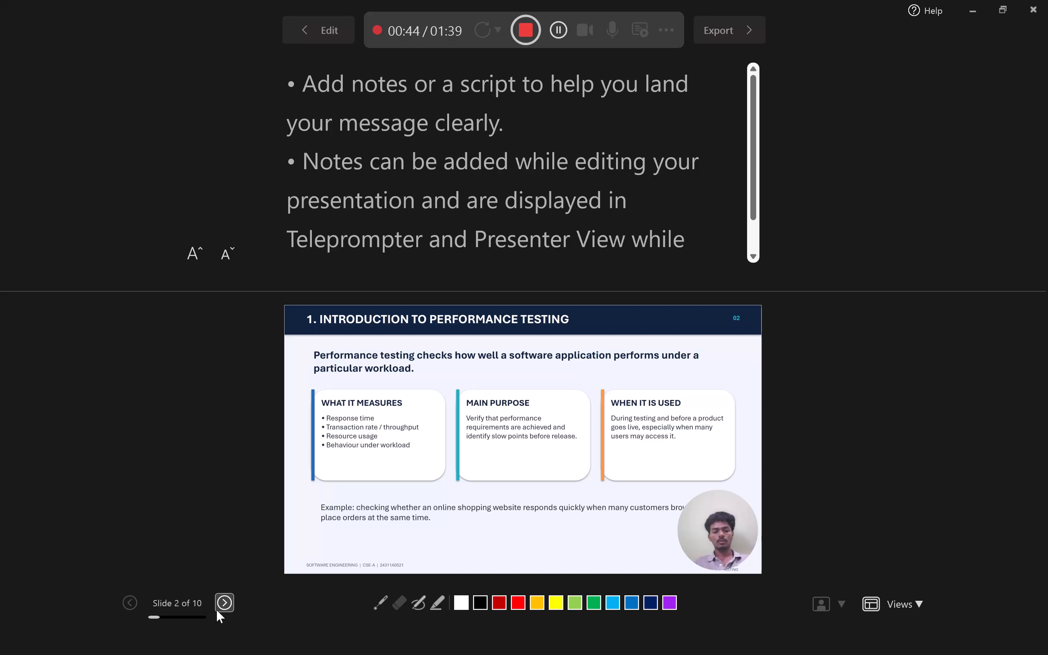
Finish recording slide 2, Introduction to Performance Testing, at about 45 seconds and advance to slide 3.
click(221, 604)
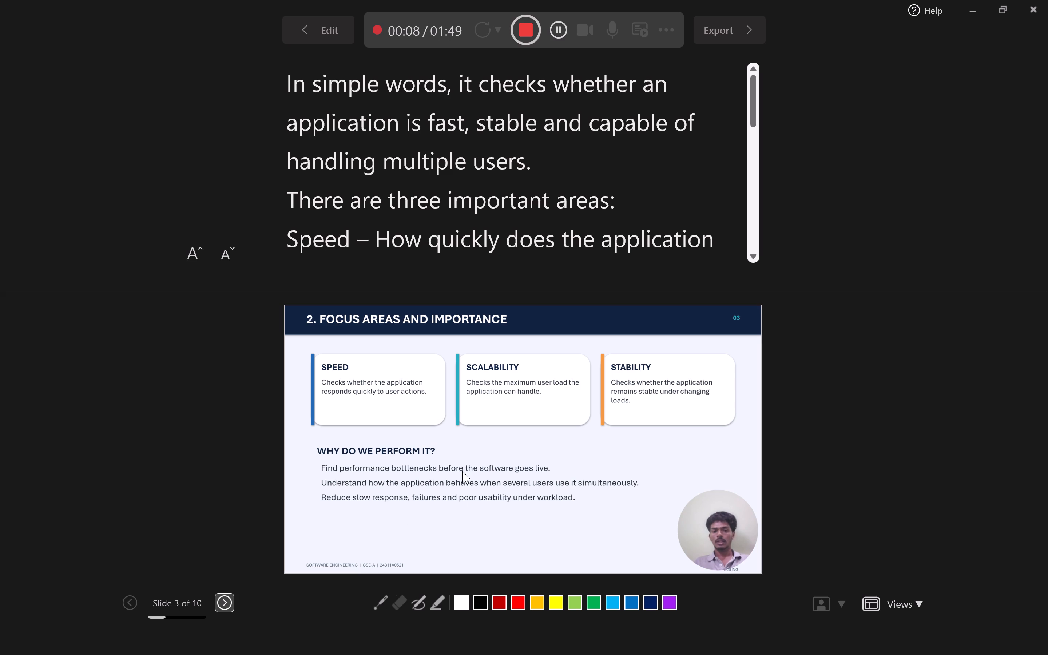
Record slide 3, Focus Areas and Importance, following its teleprompter notes on speed, scalability and stability.
scroll(474, 241, down, 1)
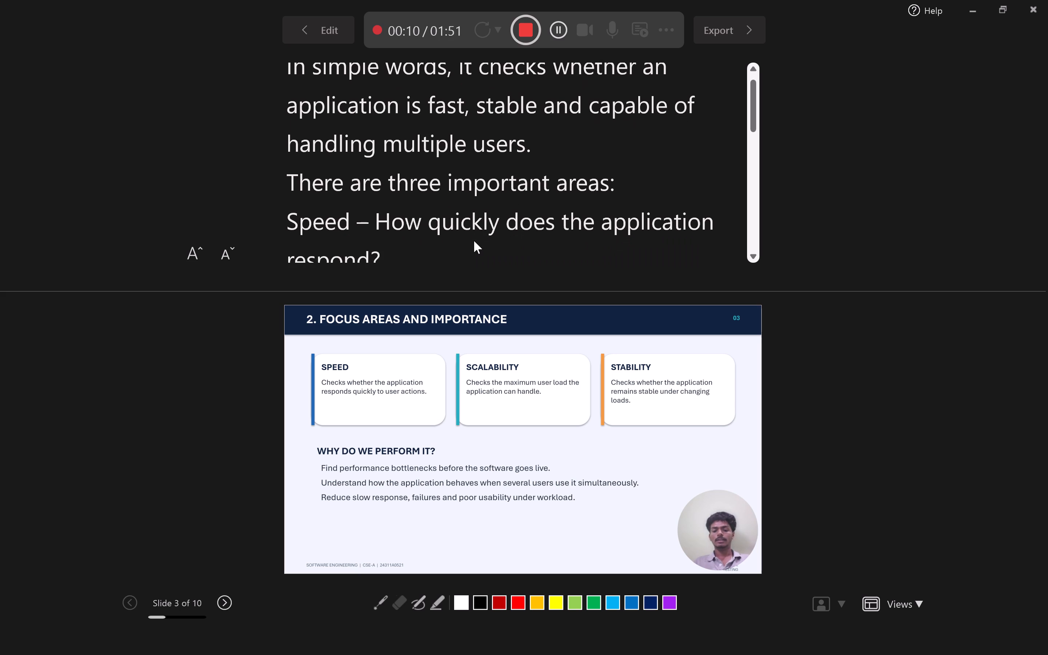
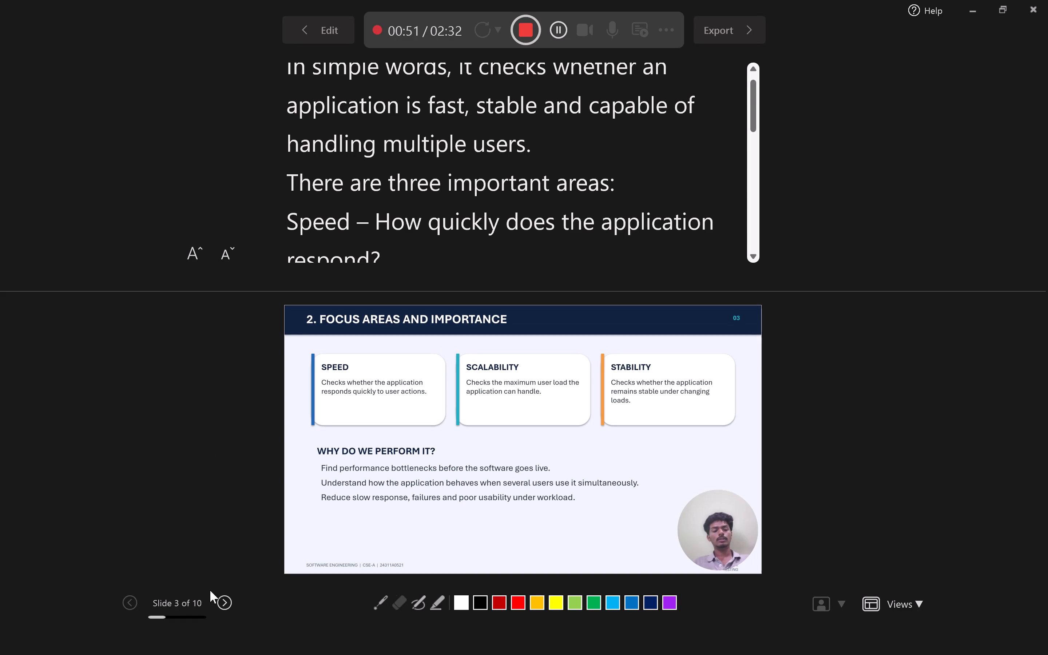
Move on to slide 4, record Load Testing for about 38 seconds following its teleprompter notes, and advance to slide 5.
click(221, 600)
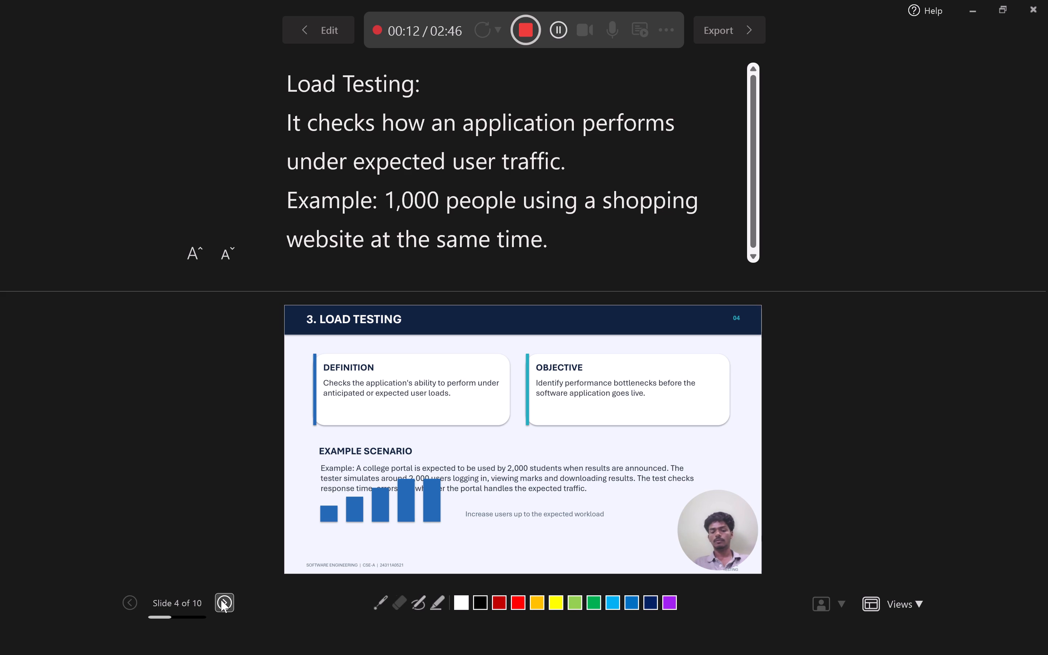
scroll(352, 253, down, 1)
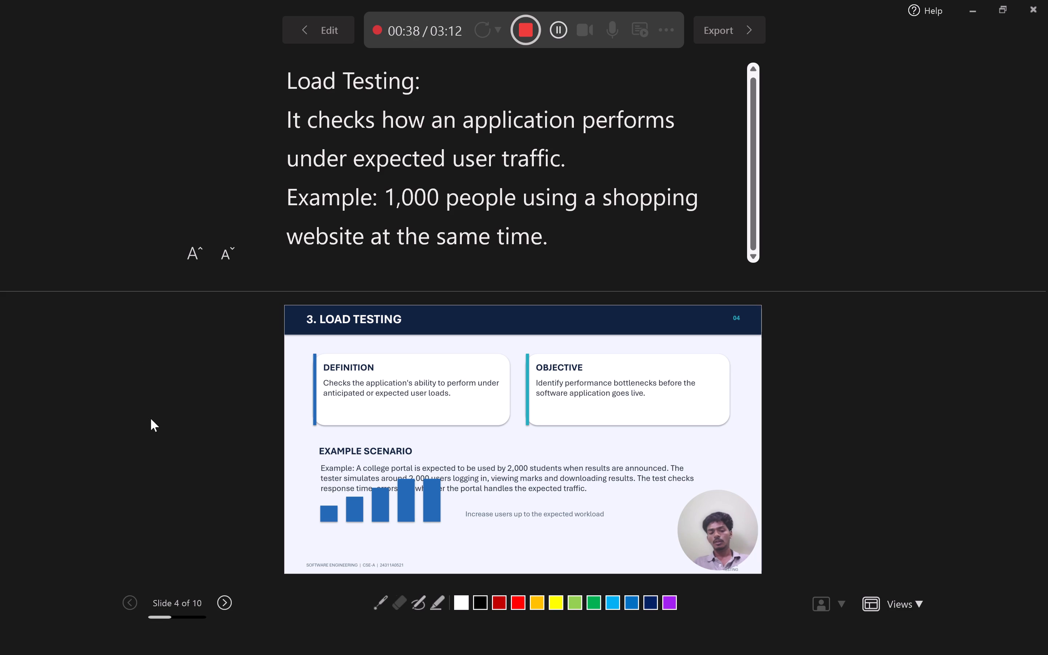
click(220, 596)
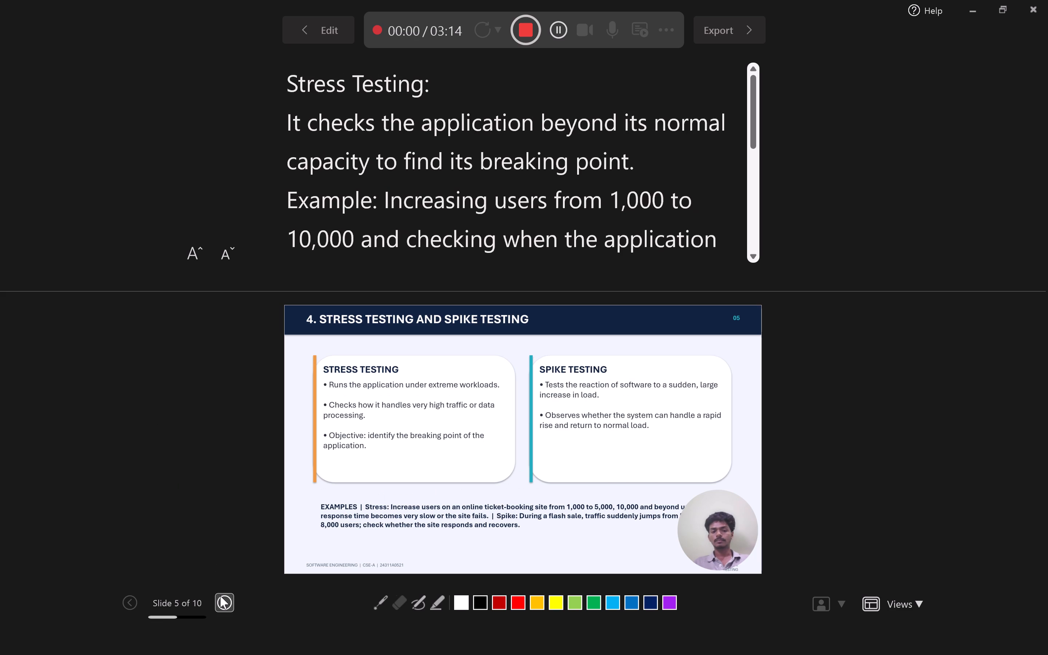
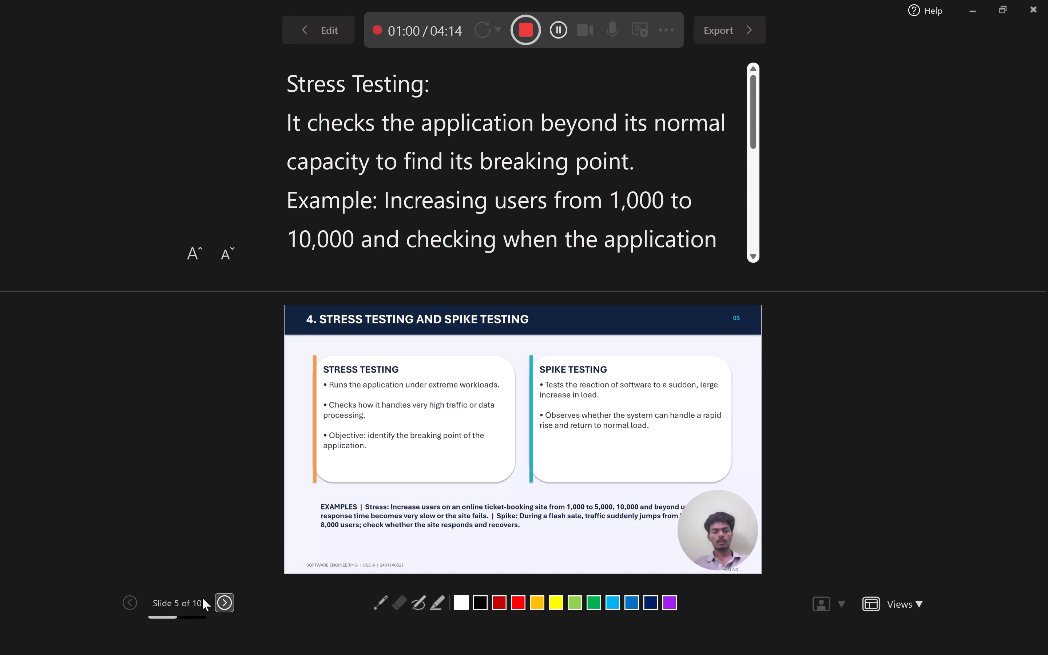
Finish recording Stress and Spike Testing on slide 5 at about 1 minute 2 seconds and advance to slide 6.
click(215, 596)
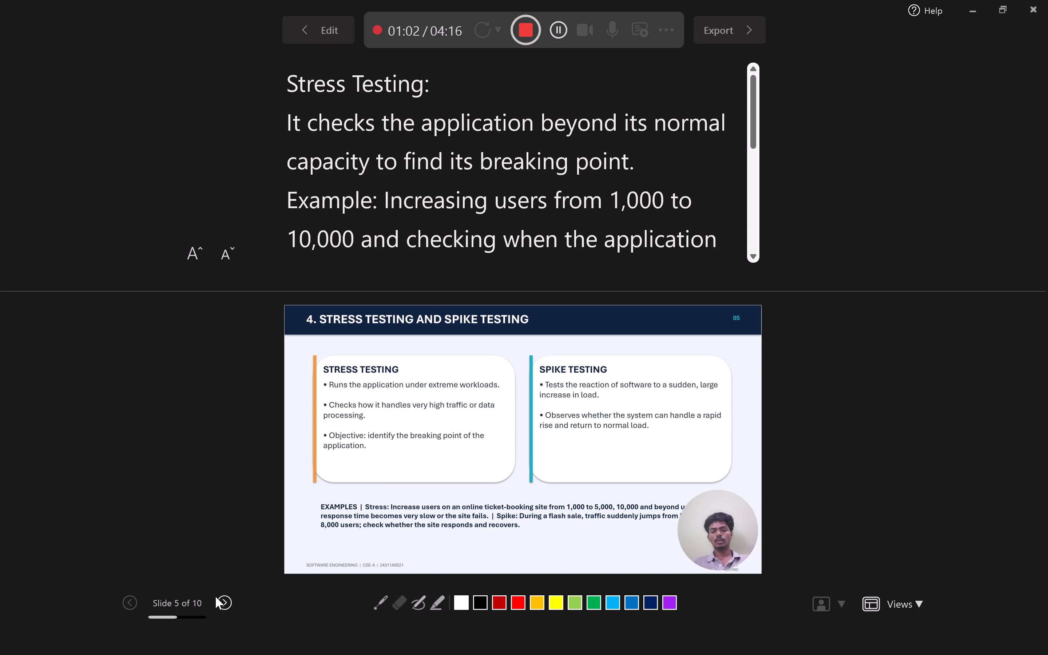
click(221, 600)
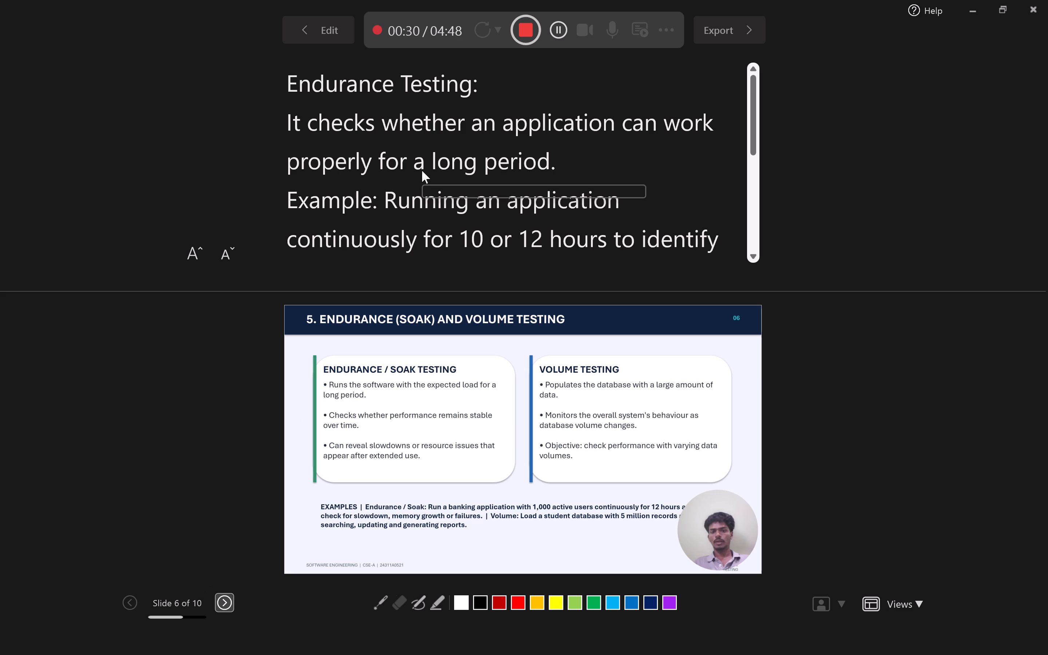
Record Endurance and Volume Testing on slide 6 for about 45 seconds, following its teleprompter notes to the end, and advance to slide 7.
scroll(422, 170, down, 1)
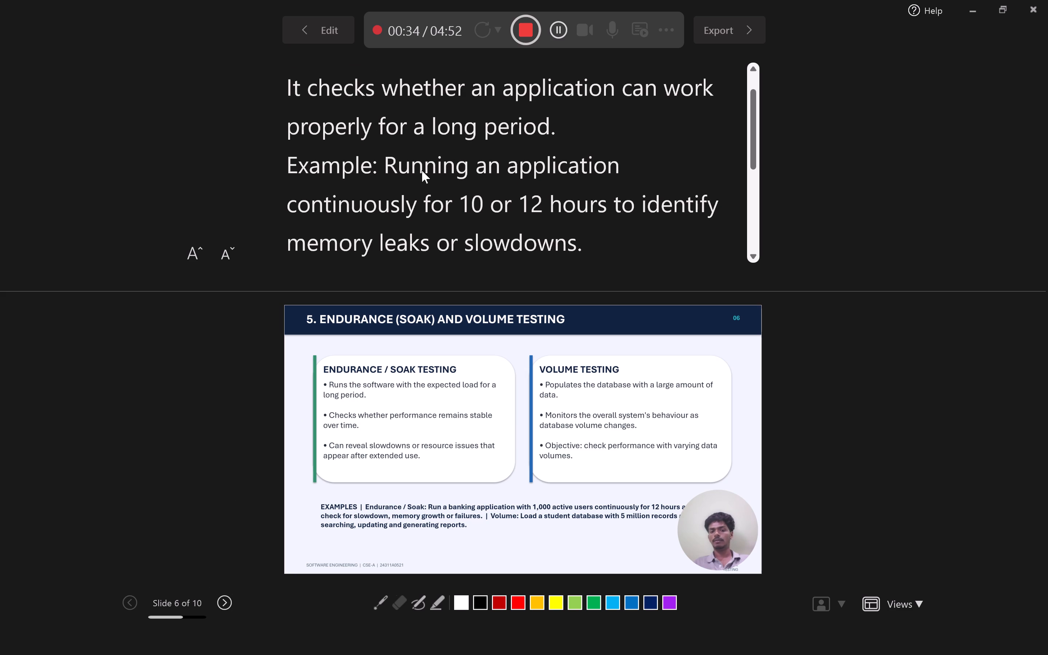
scroll(422, 170, down, 1)
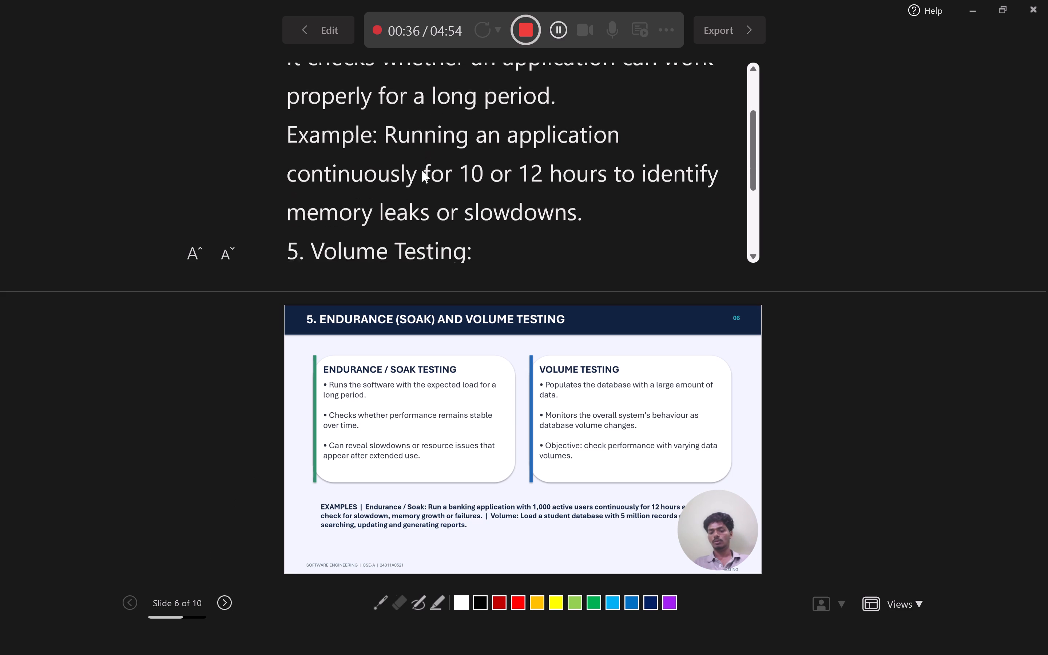
scroll(422, 170, down, 4)
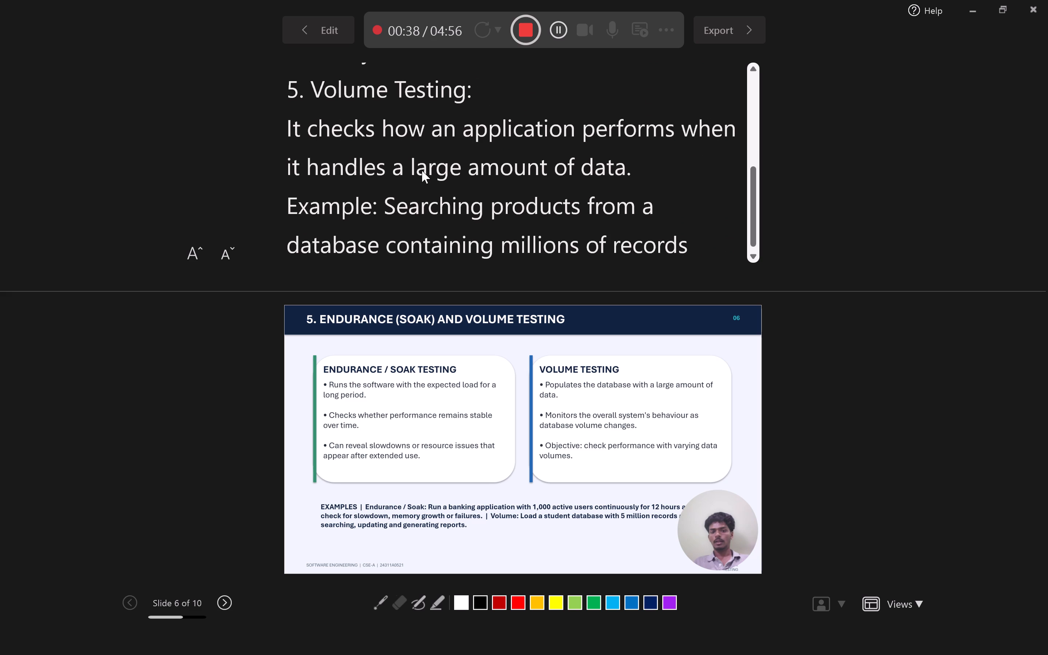
scroll(422, 170, down, 1)
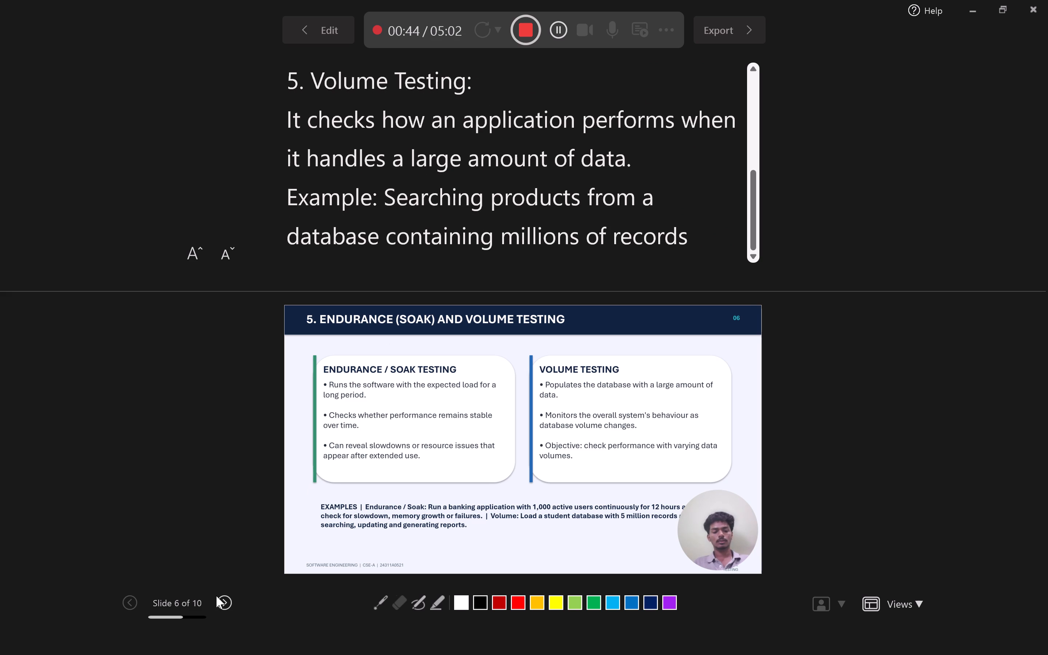
click(225, 599)
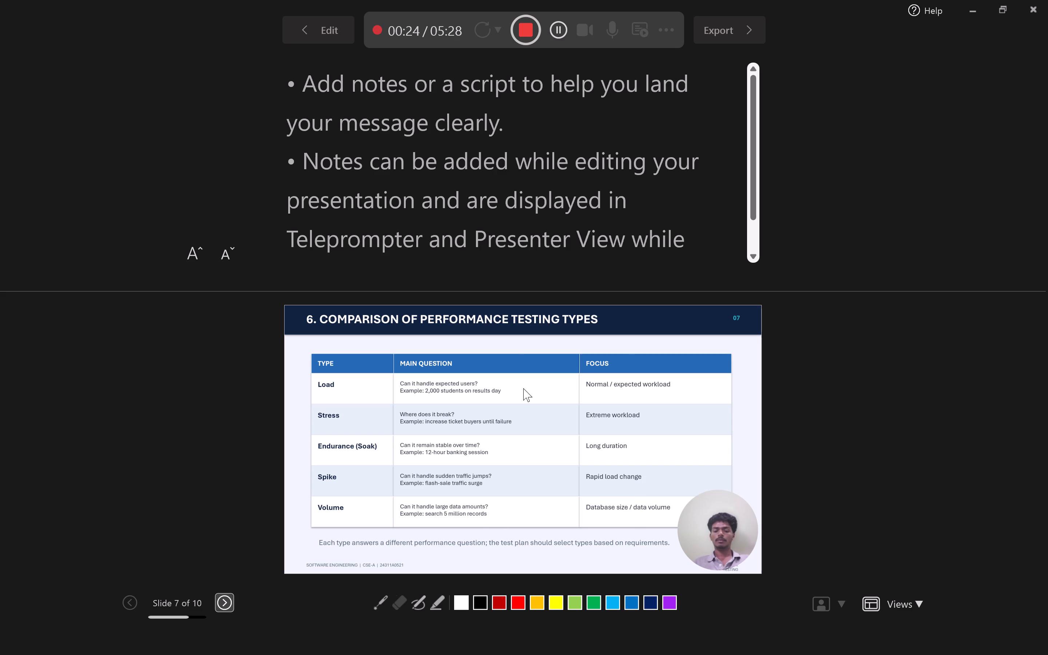
Record the Comparison of Performance Testing Types on slide 7 for about 27 seconds and advance to slide 8.
click(222, 598)
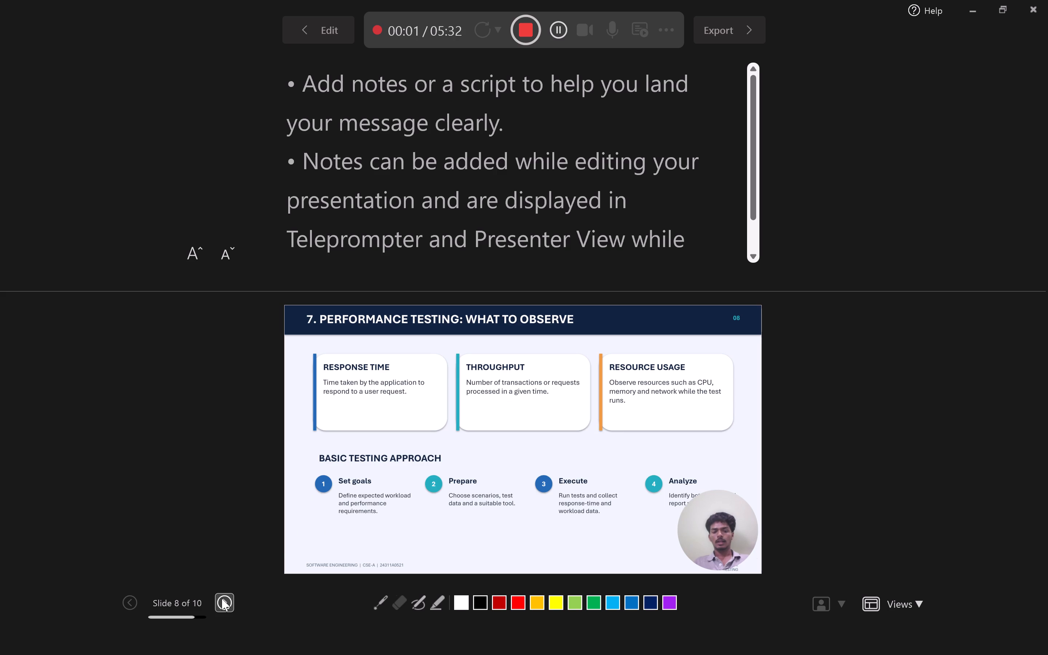
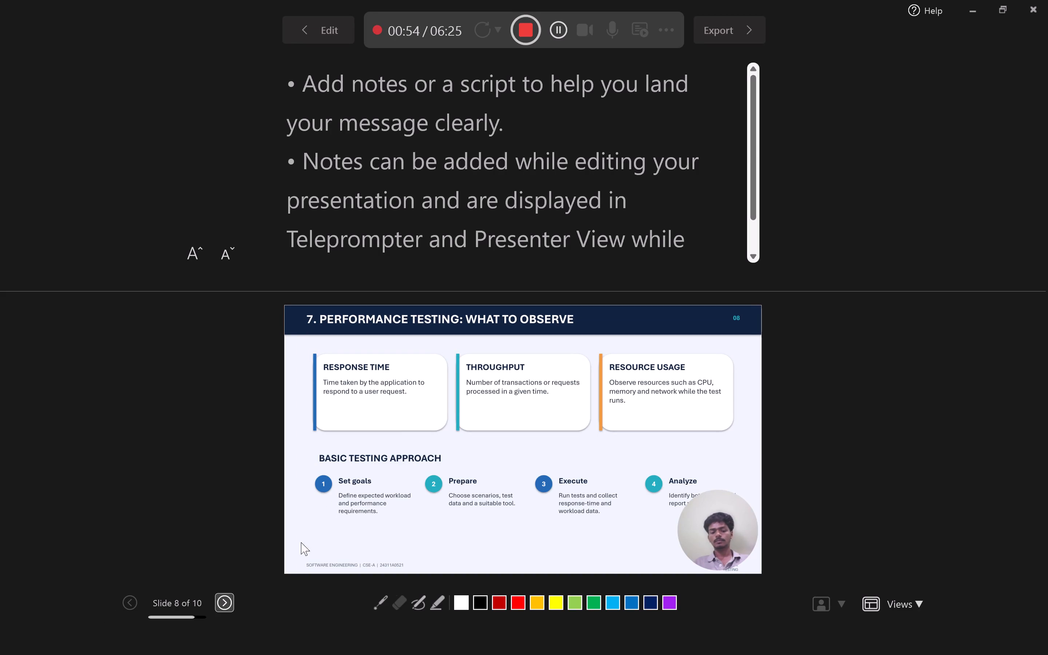
Finish recording Performance Testing: What to Observe on slide 8 at about 55 seconds and advance to slide 9.
click(225, 602)
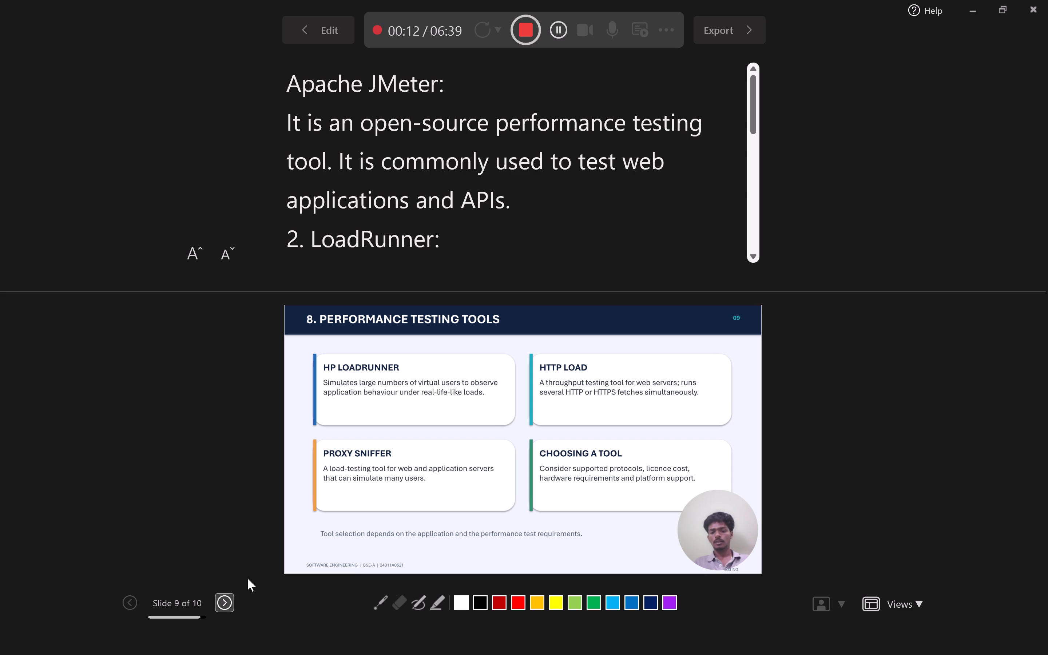
Record Performance Testing Tools on slide 9 for about 24 seconds, following the teleprompter notes through LoadRunner, and advance to slide 10.
scroll(363, 190, down, 1)
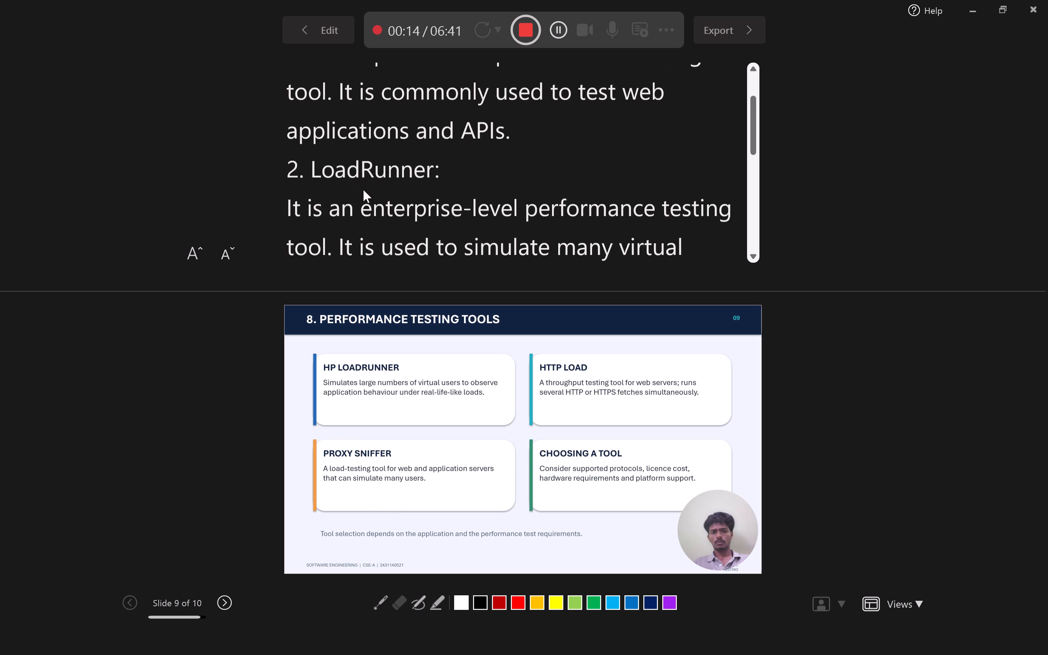
scroll(363, 190, down, 2)
scroll(363, 190, up, 5)
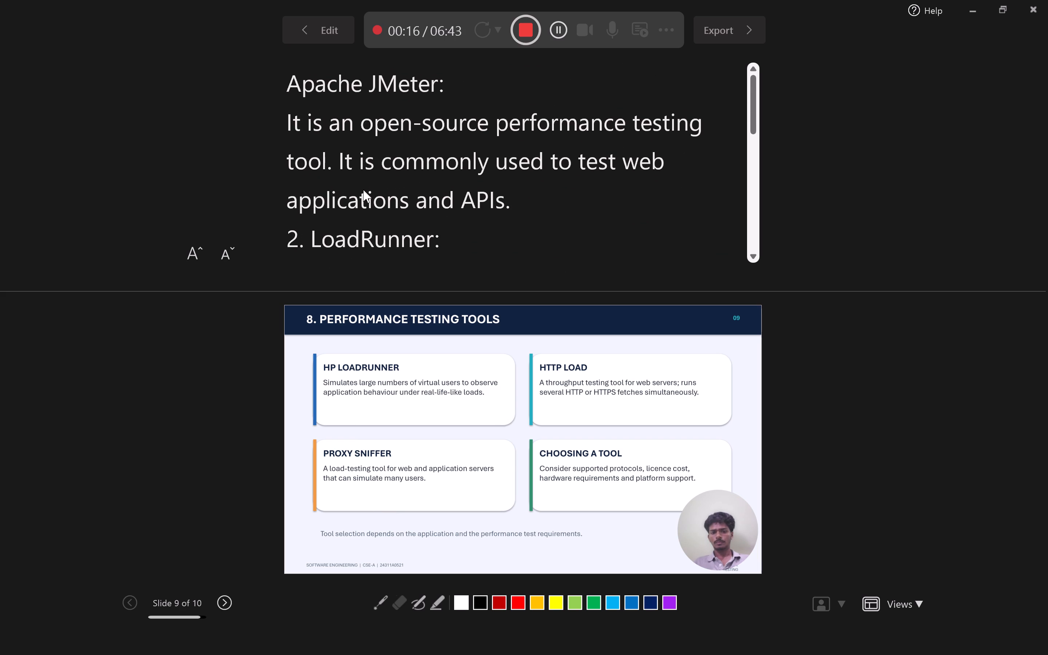
scroll(363, 190, down, 3)
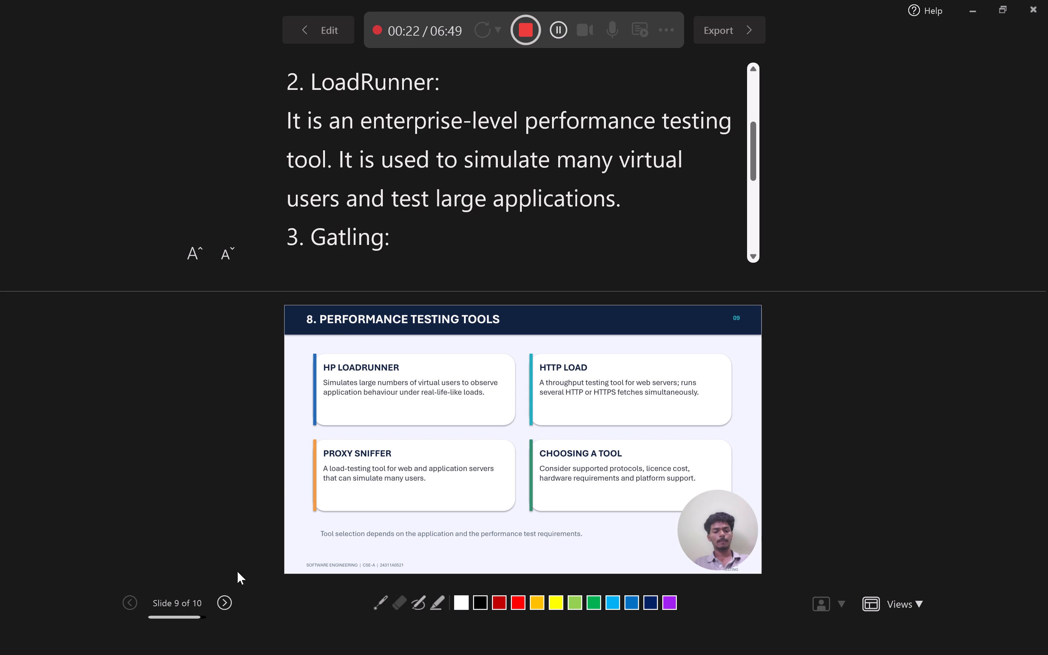
click(222, 600)
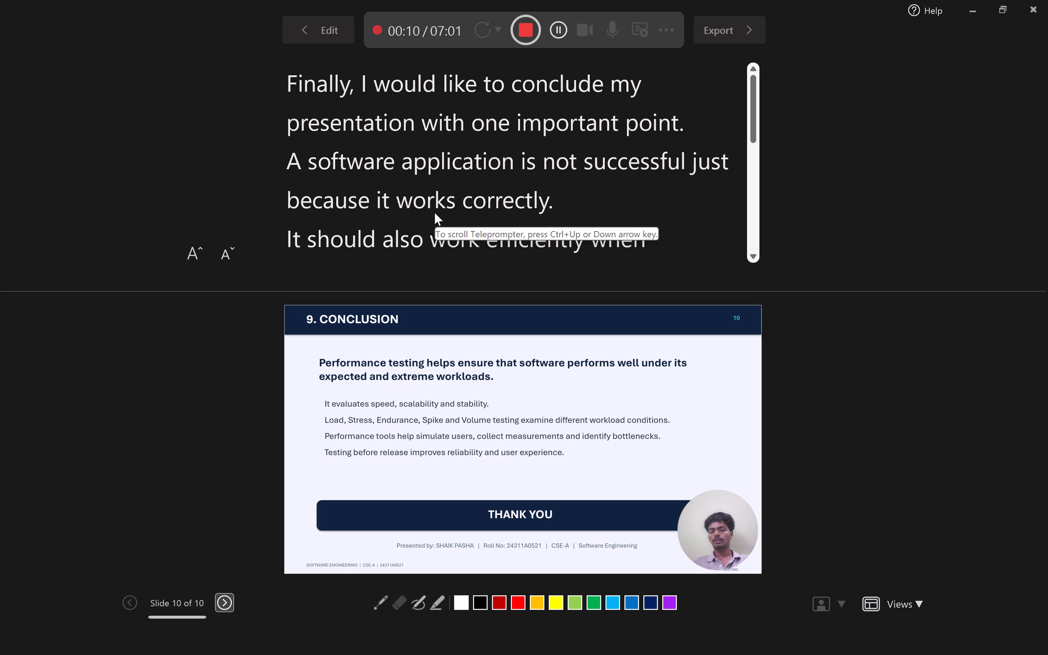
Record the Conclusion on slide 10, following its teleprompter notes through to the closing "Thank you.".
scroll(434, 213, down, 1)
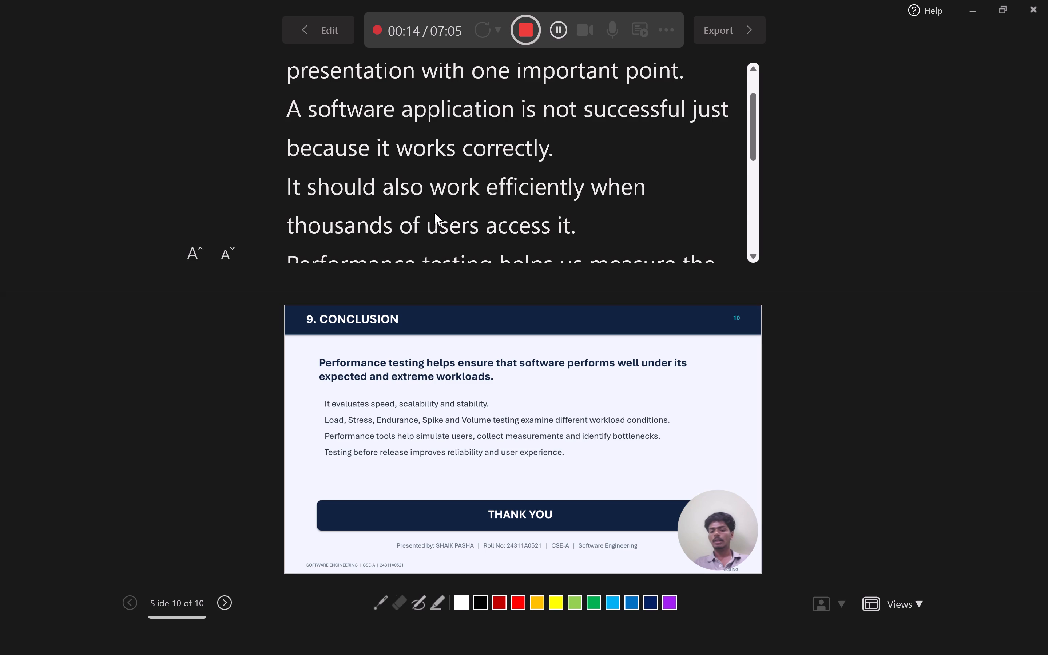
scroll(434, 213, down, 1)
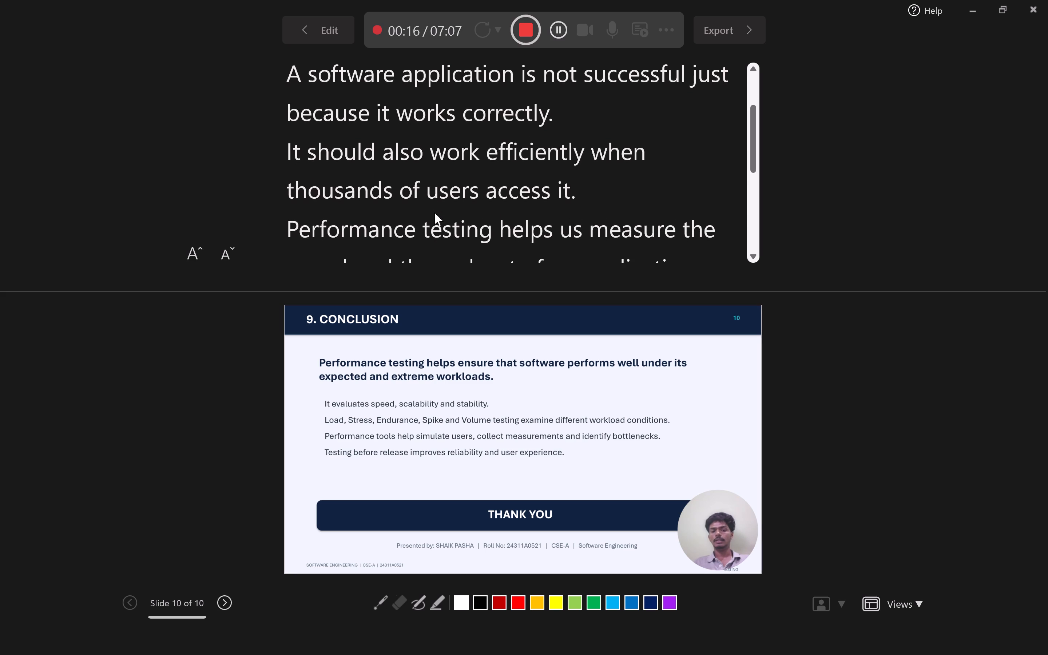
scroll(434, 213, down, 1)
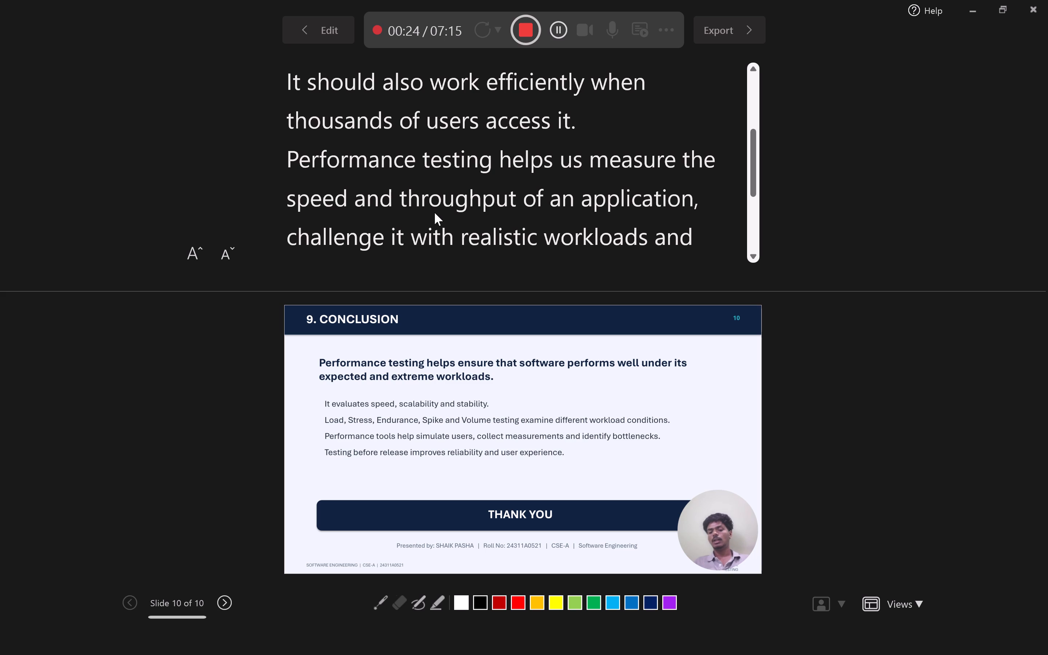
scroll(434, 213, down, 1)
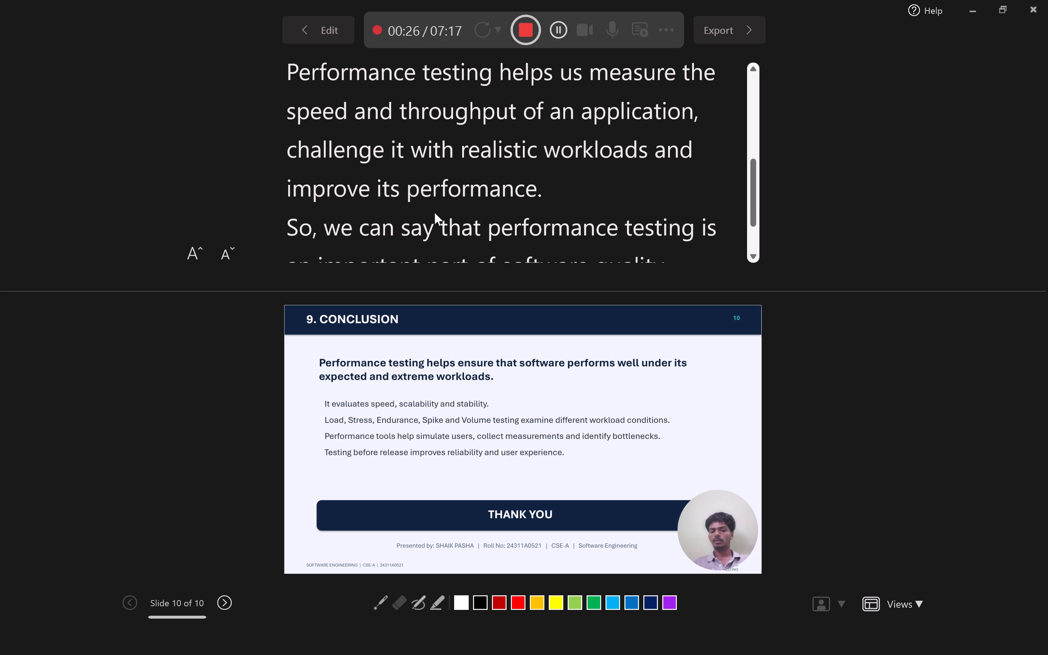
scroll(434, 213, down, 1)
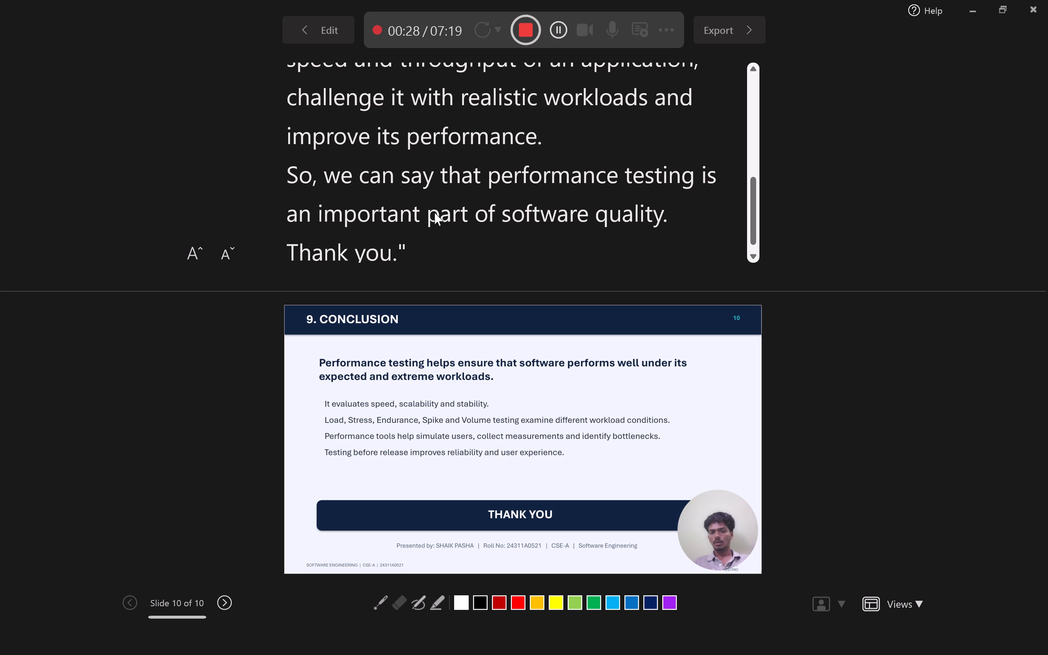
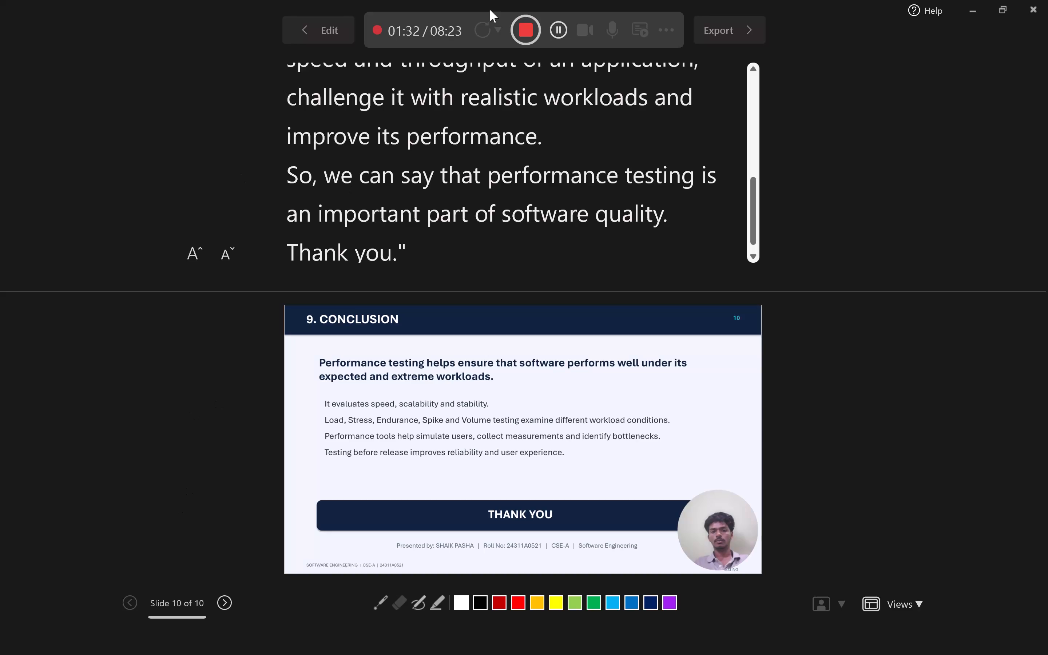
Stop the recording on the Conclusion slide once the closing "Thank you" has been narrated.
click(528, 22)
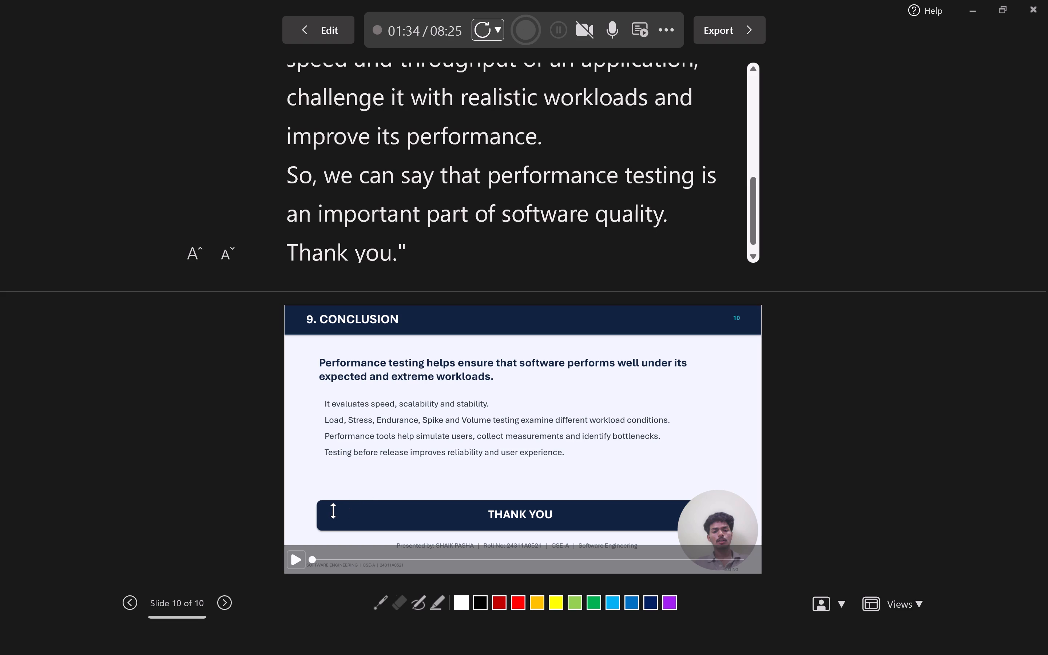
Export the recorded presentation as a Full HD (1080p) MP4 video, keeping the suggested file name and location.
click(716, 24)
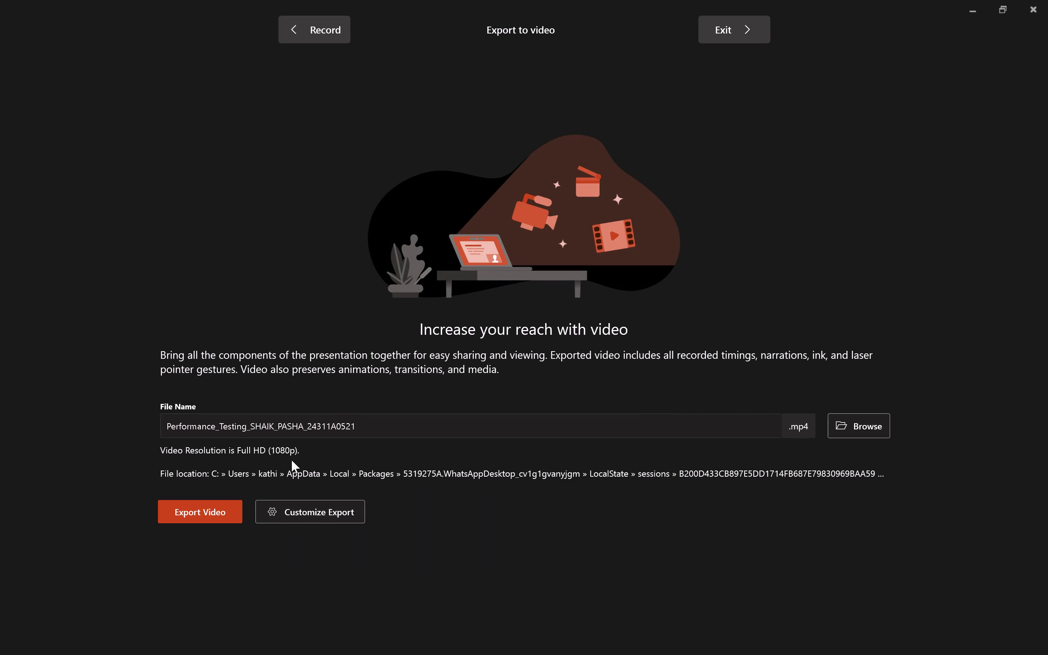
click(221, 507)
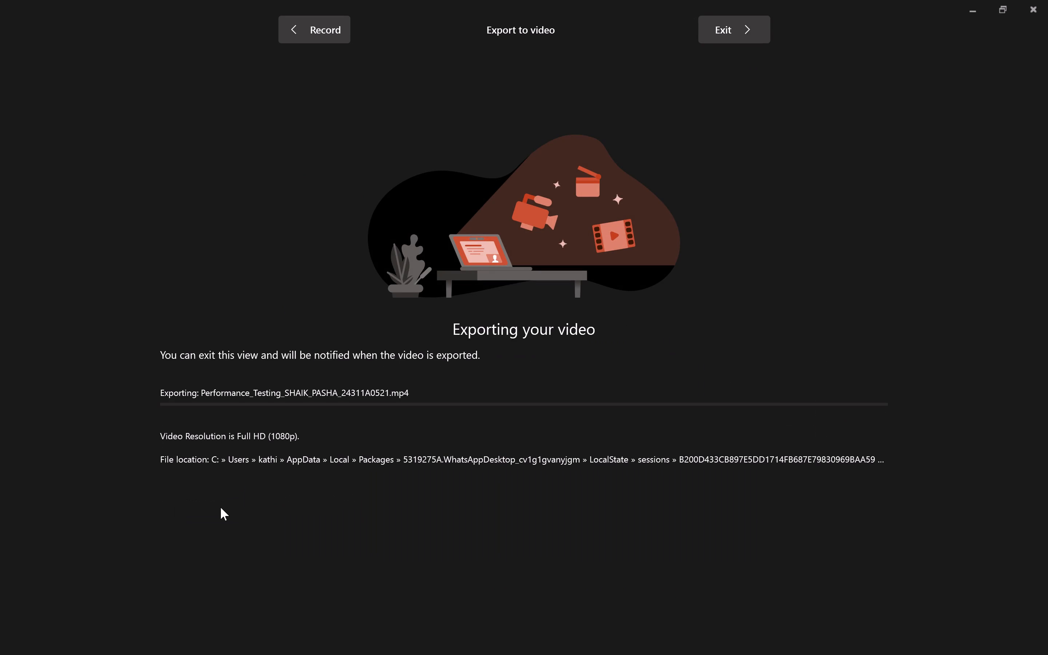
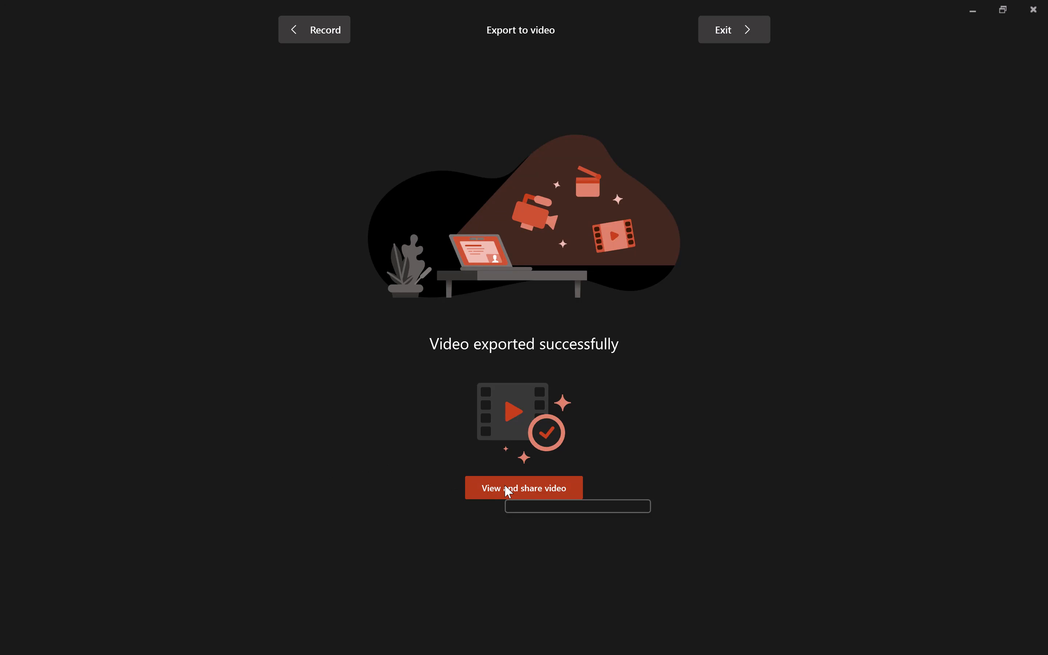
Open the exported Performance Testing video and play back the opening title-slide narration.
click(505, 485)
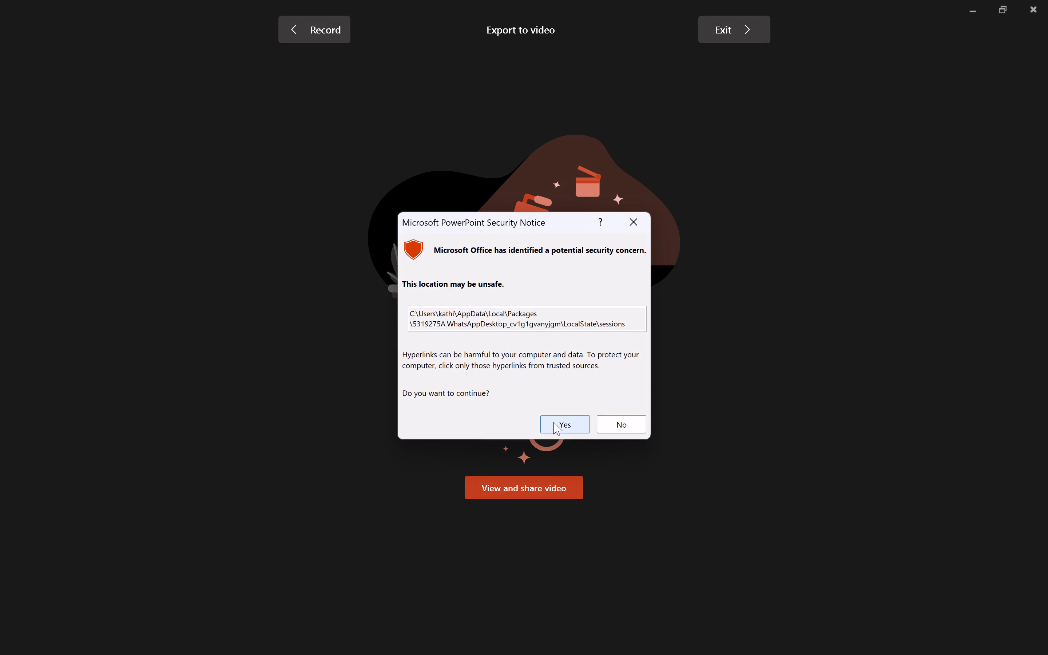
click(554, 422)
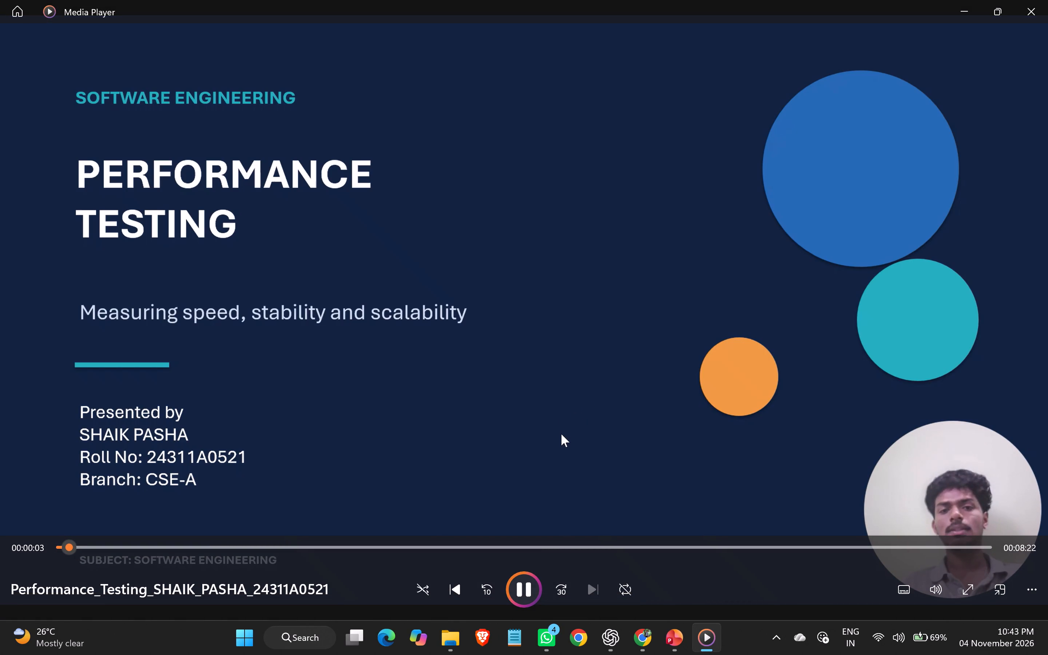
click(516, 584)
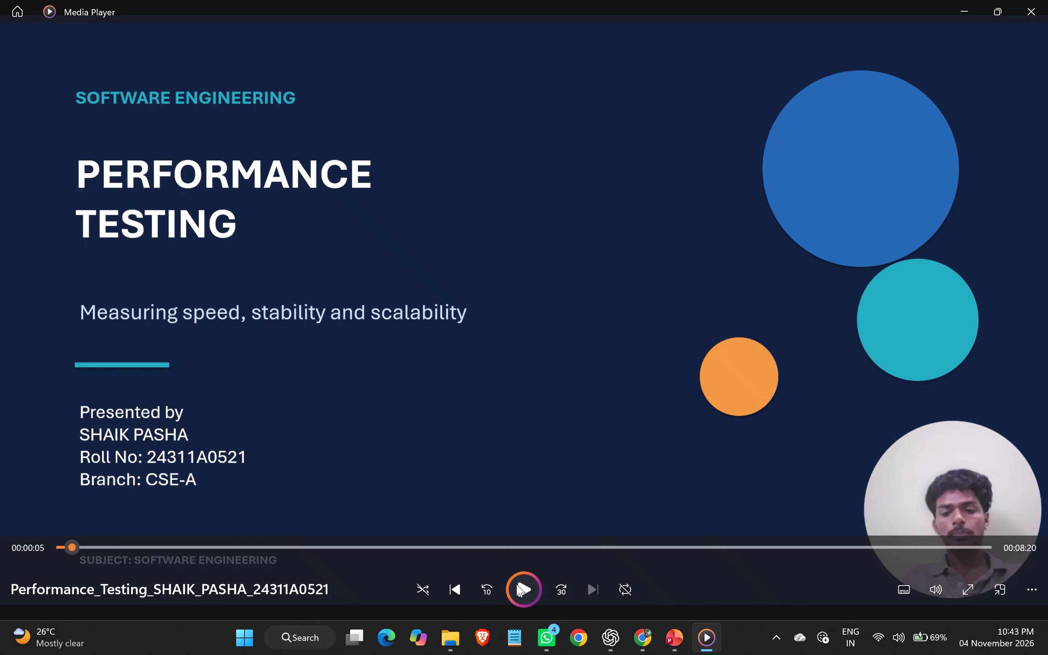
click(516, 584)
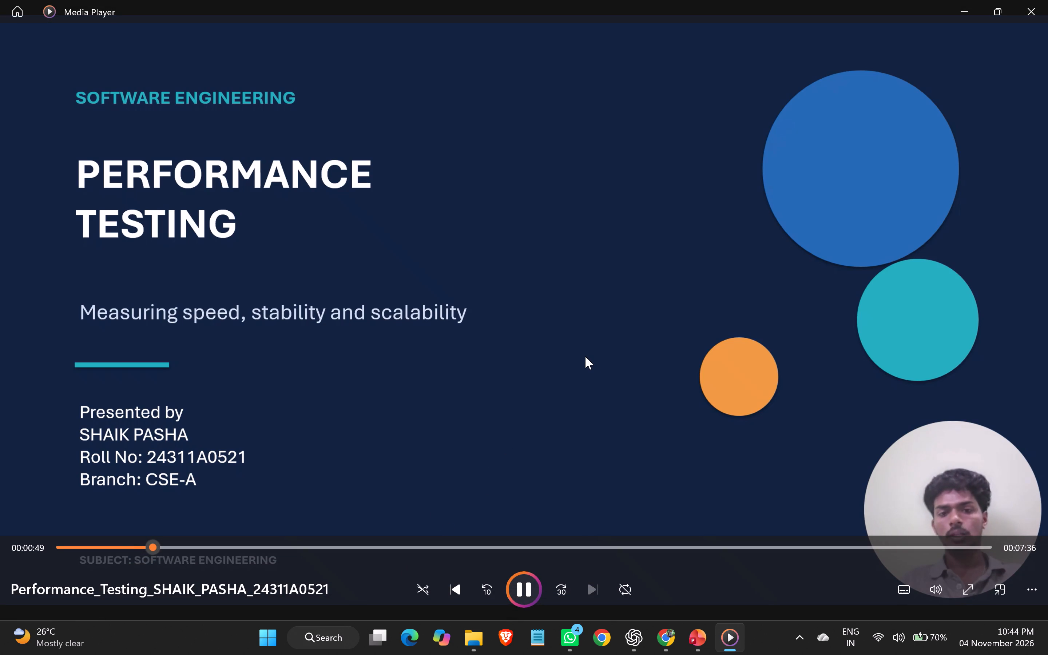
key(space)
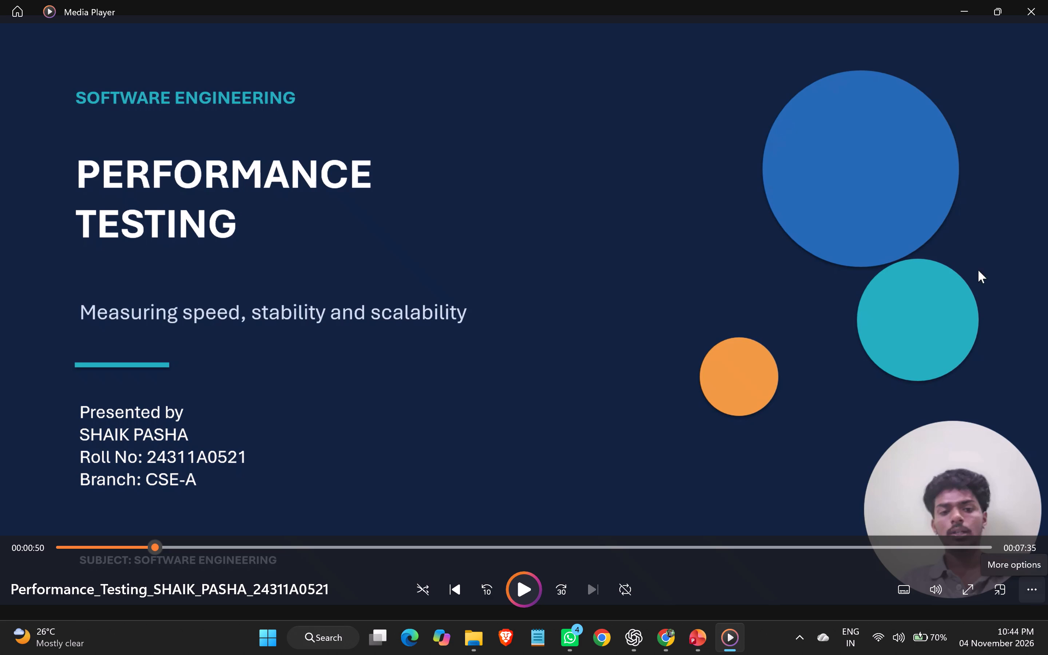
click(968, 0)
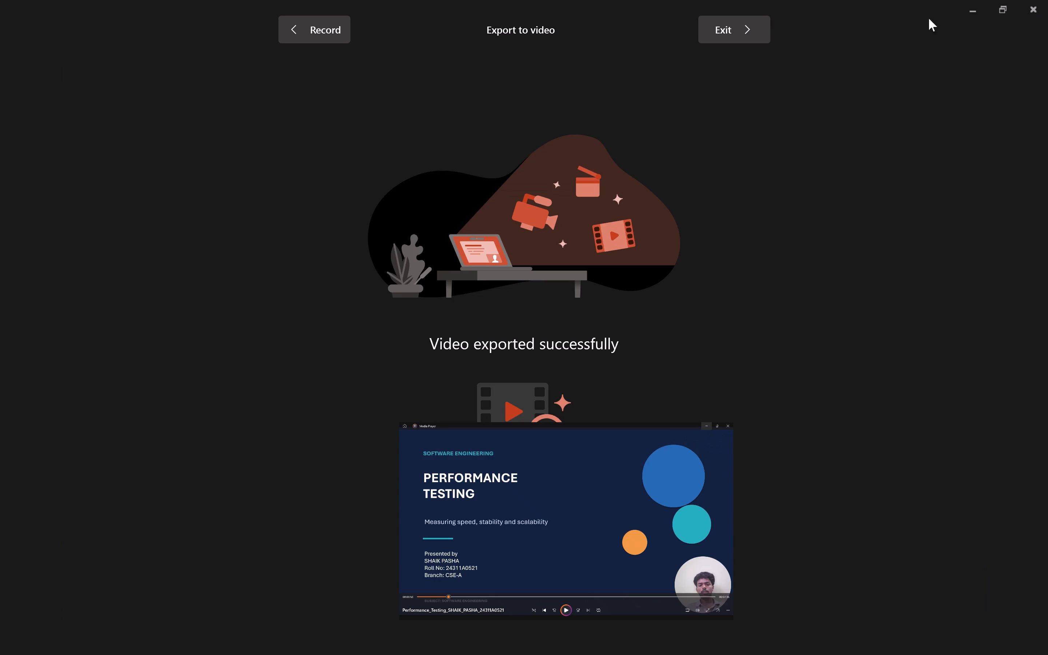
Return from the export screen to the recording screen and switch it to Presenter View.
click(311, 28)
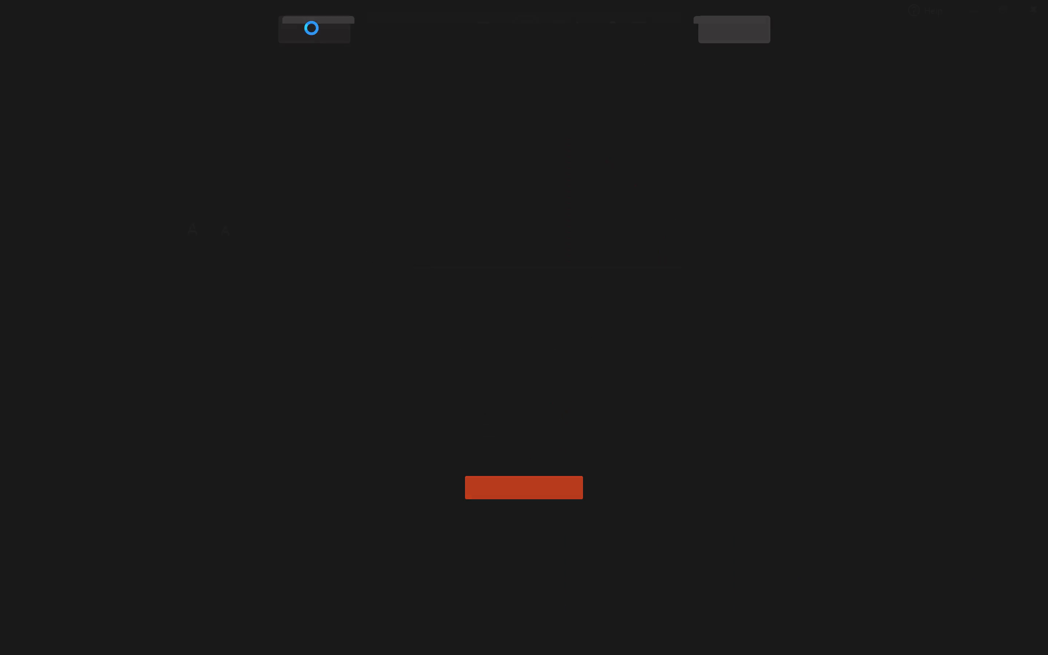
scroll(360, 206, up, 1)
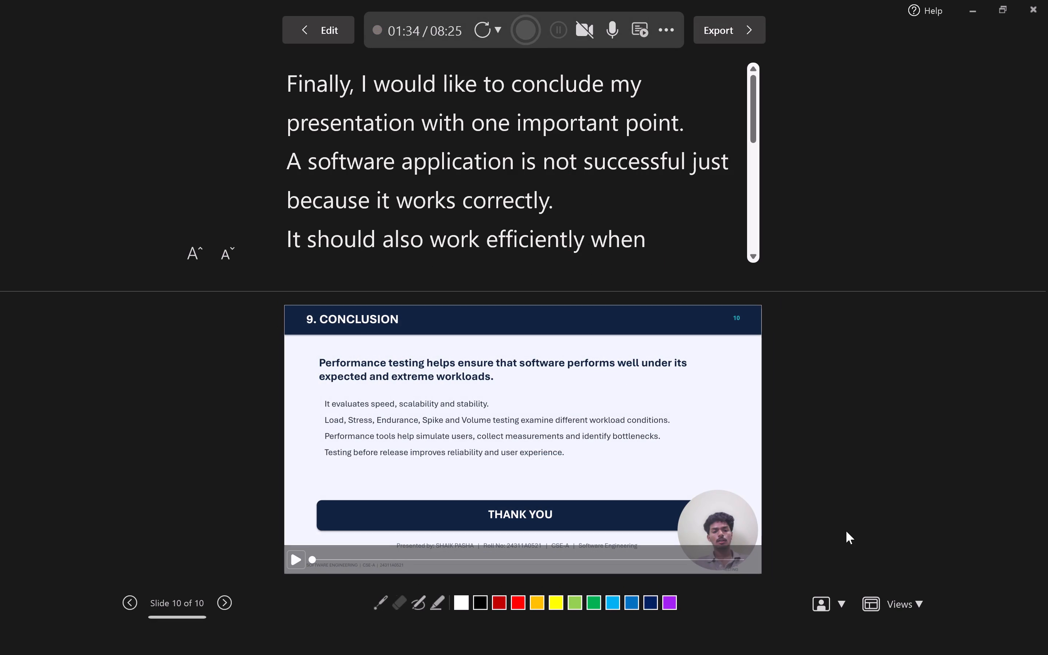
click(886, 599)
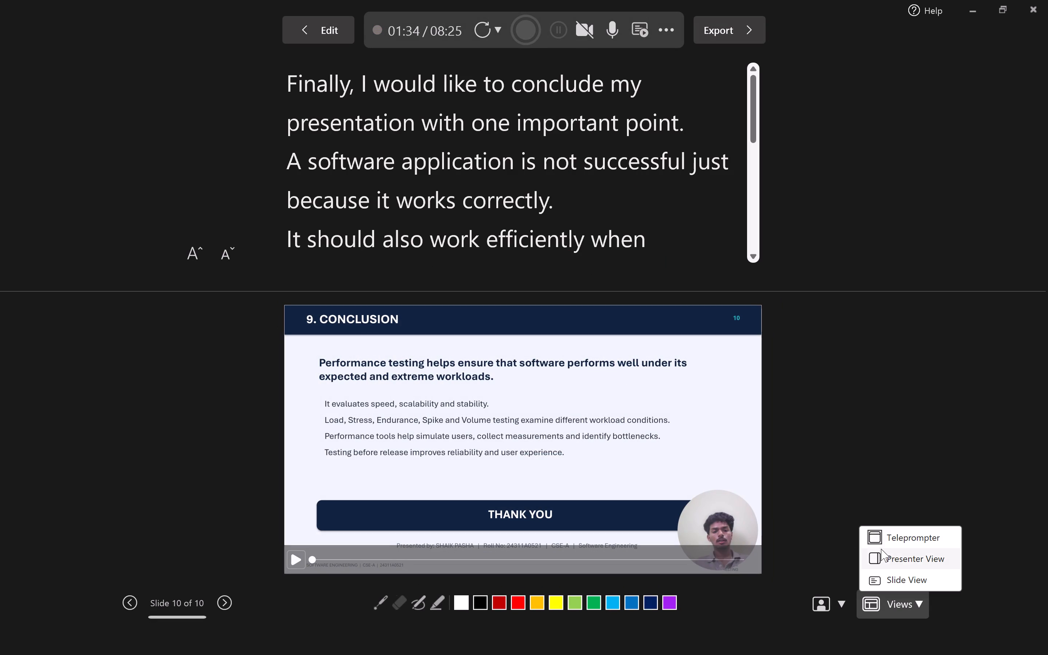
click(882, 555)
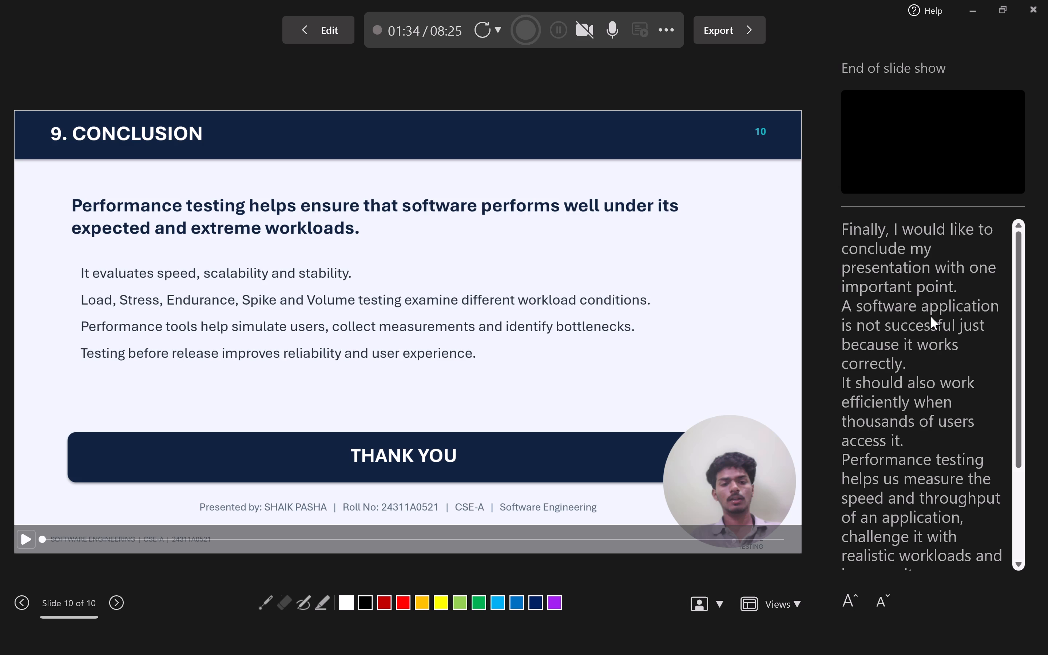
scroll(920, 420, up, 2)
Go back to slide 1 and start retaking the video on all slides.
triple_click(20, 602)
triple_click(20, 602)
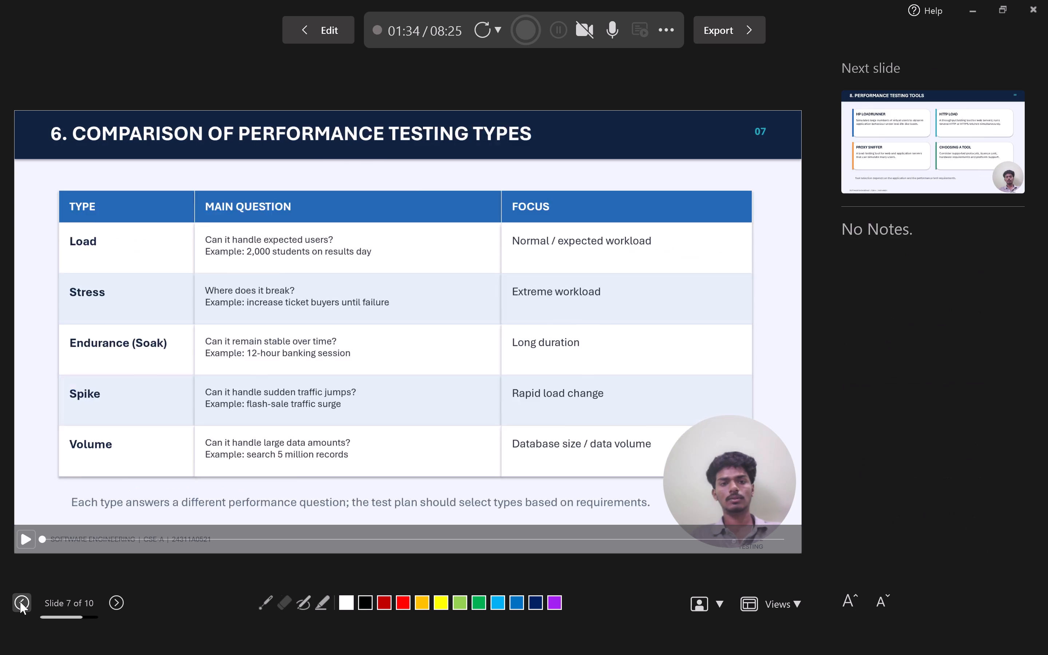
triple_click(20, 602)
triple_click(20, 602)
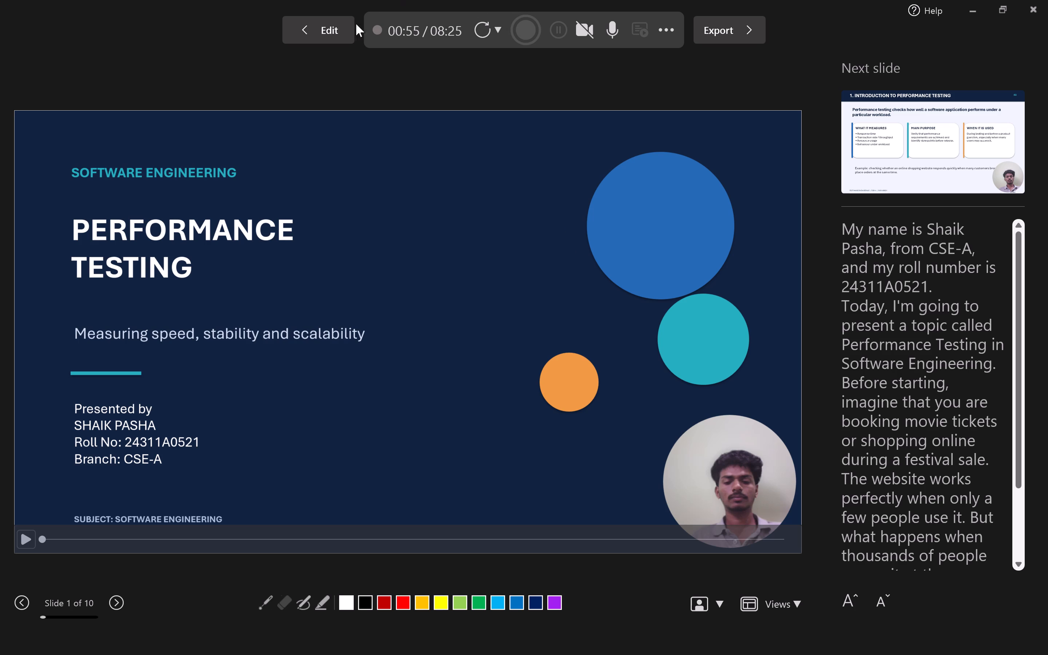
click(475, 27)
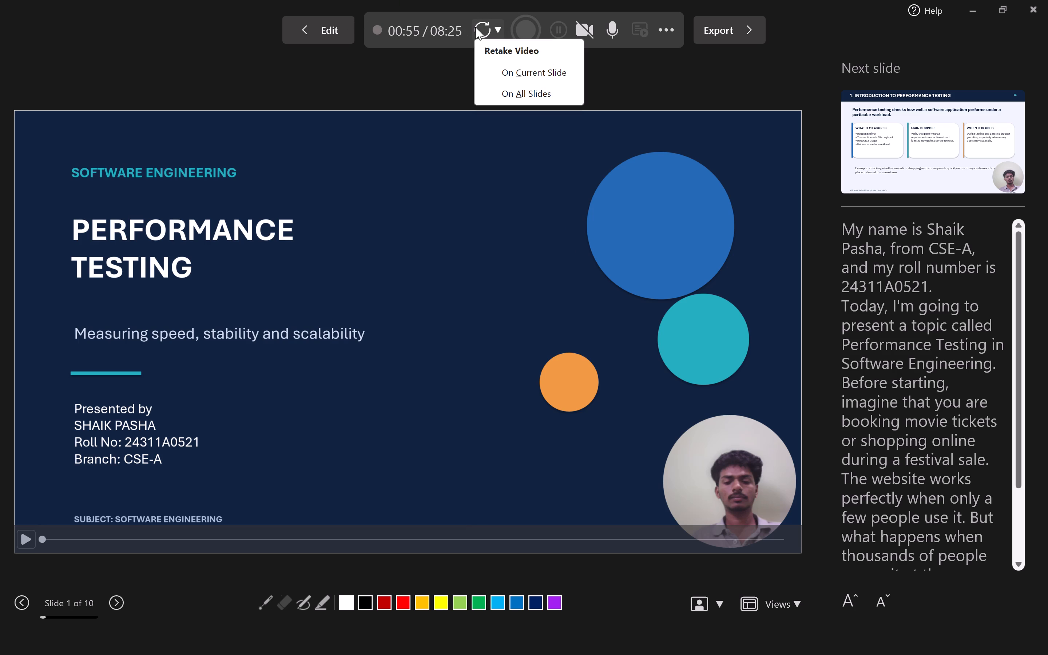
click(504, 90)
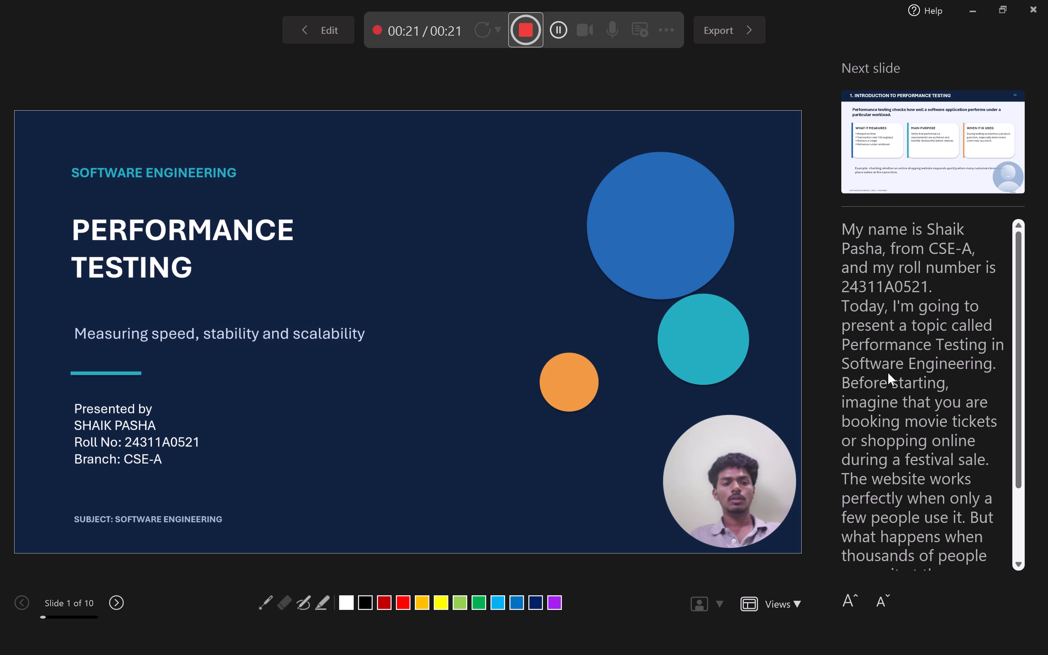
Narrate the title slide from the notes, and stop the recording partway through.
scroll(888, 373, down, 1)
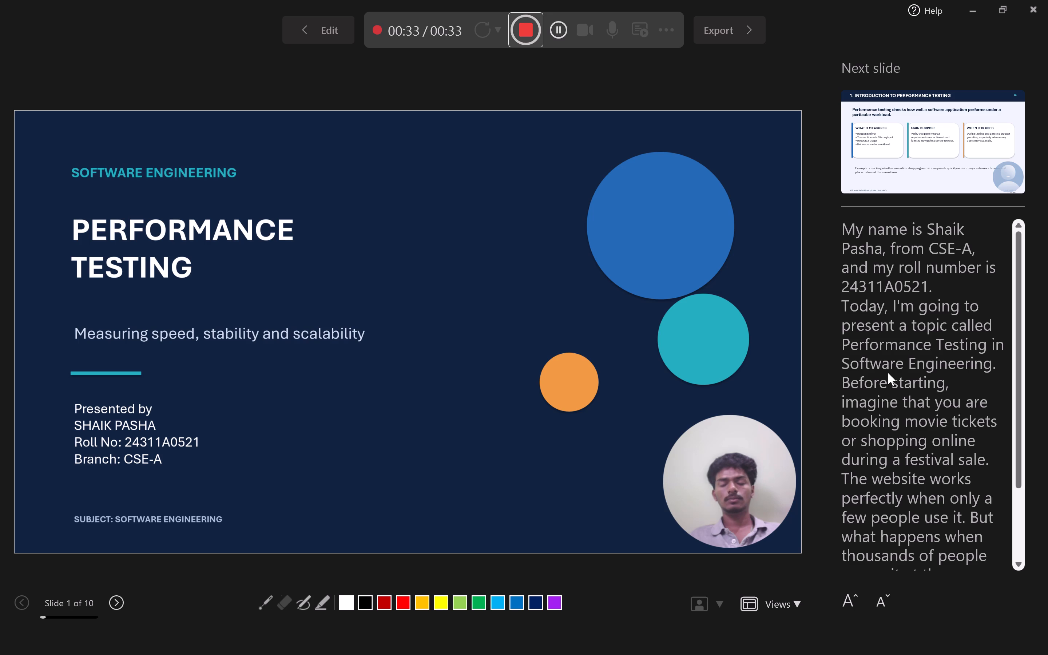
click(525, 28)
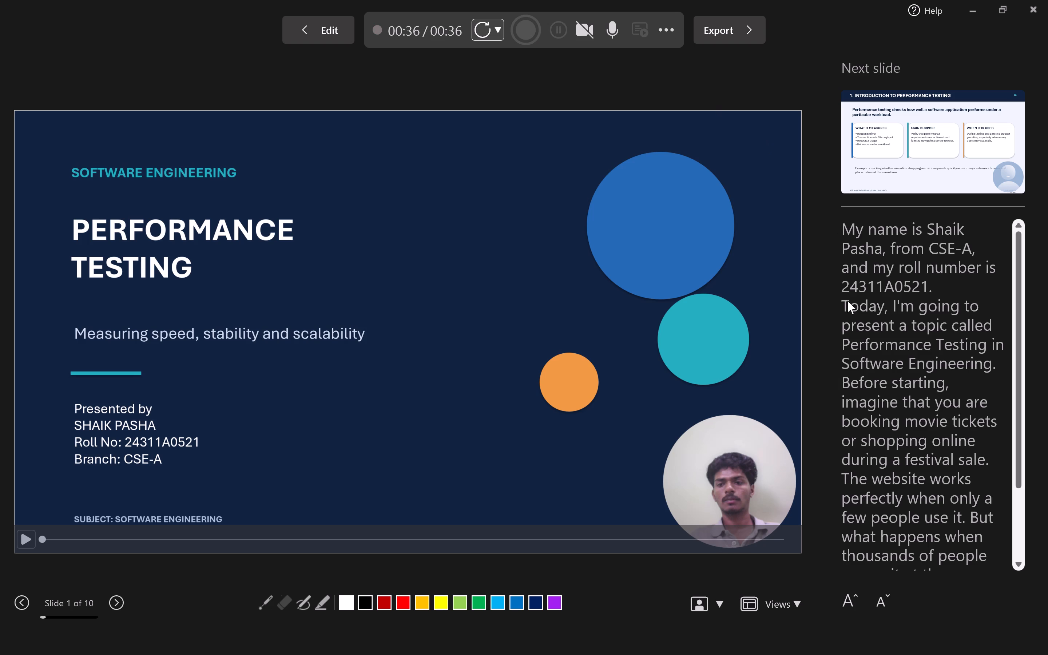
Switch the recording screen to Slide View, so only the title slide shows without the notes.
click(773, 613)
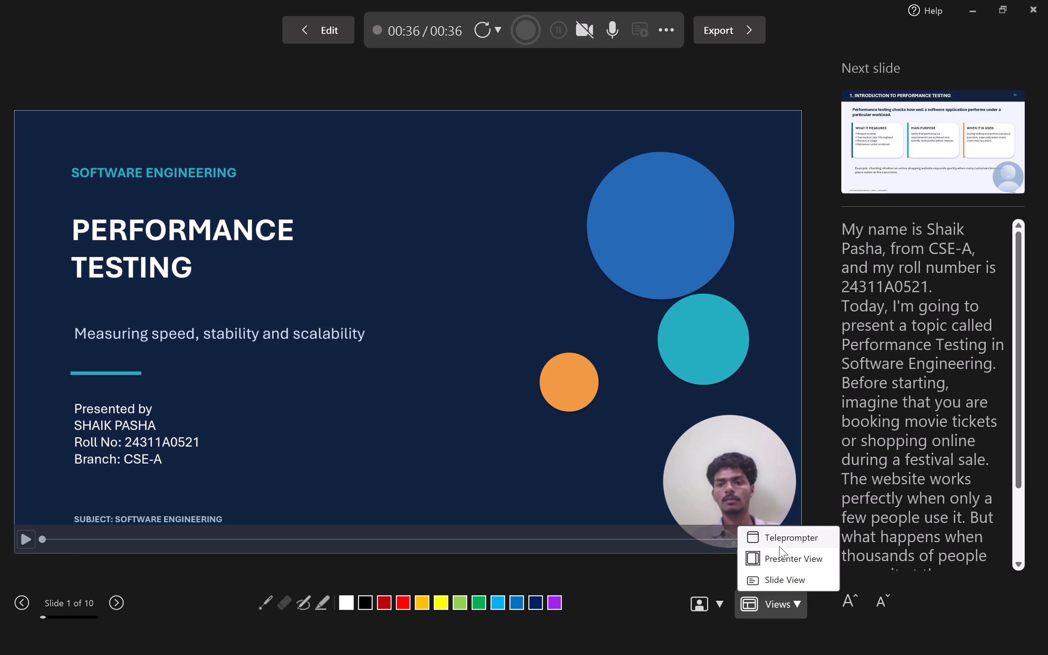
click(780, 573)
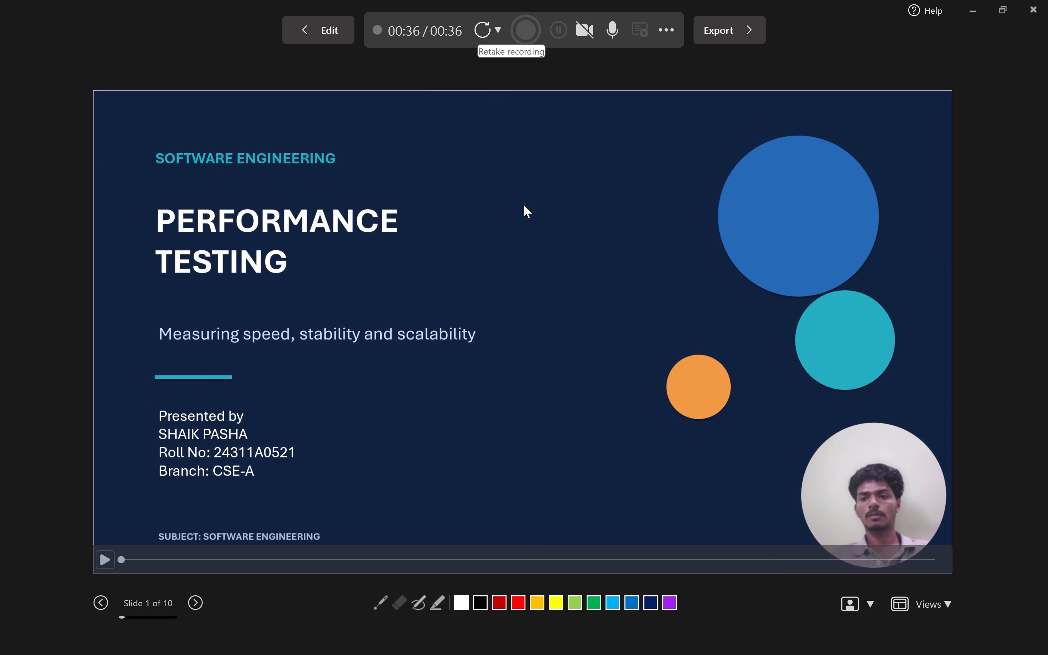
click(894, 597)
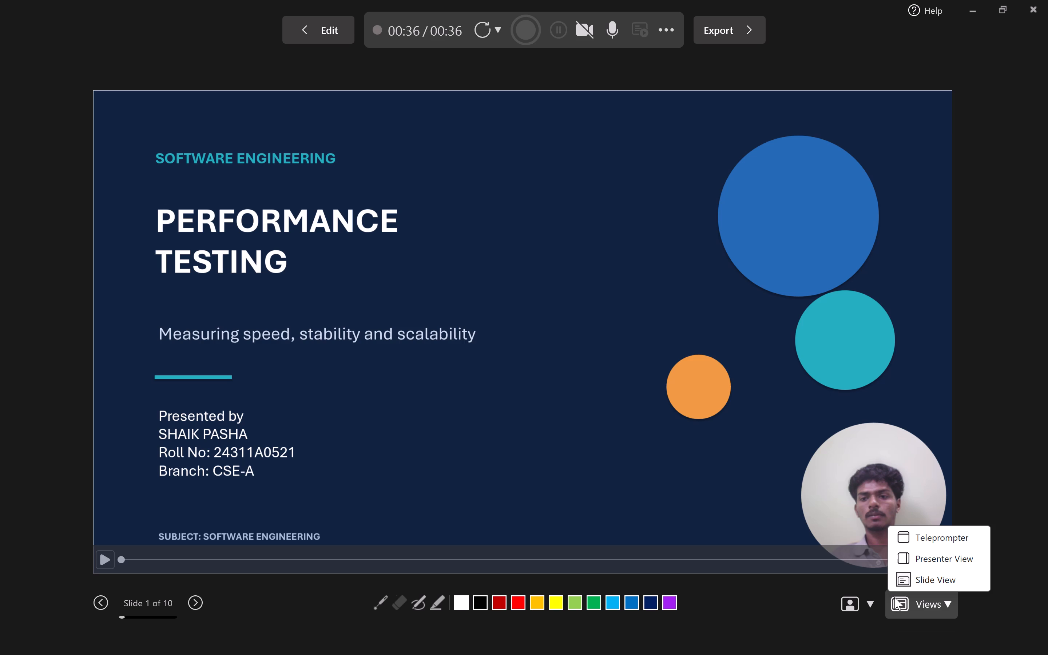
click(985, 304)
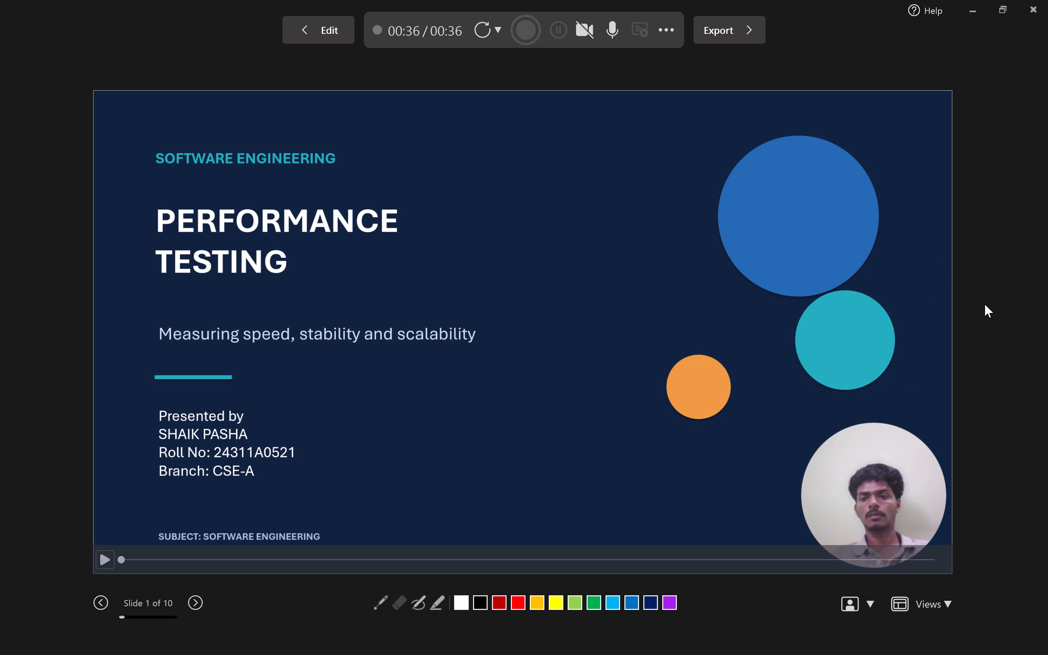
Start another retake of the video from the title slide in Slide View.
click(484, 25)
click(517, 84)
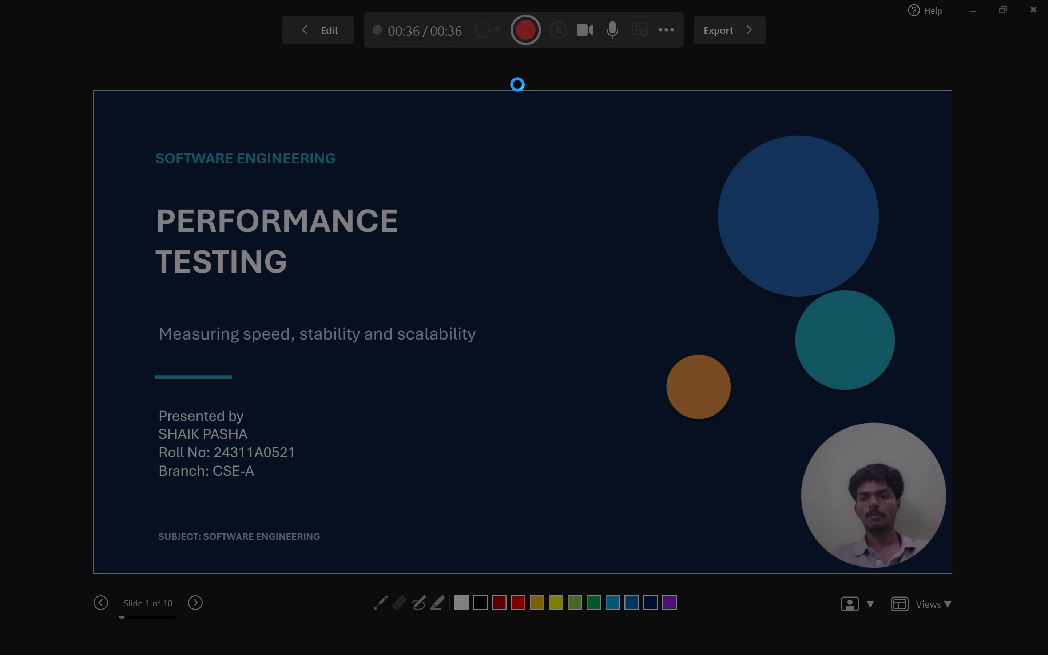
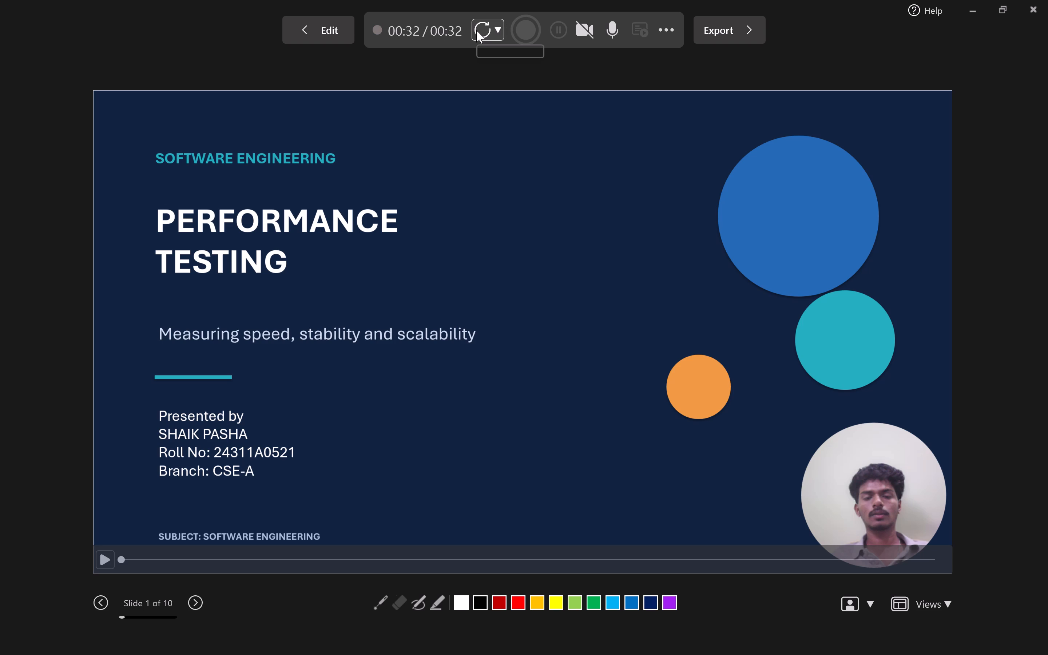
Discard the current take and start retaking the video on all slides from the title slide.
click(476, 30)
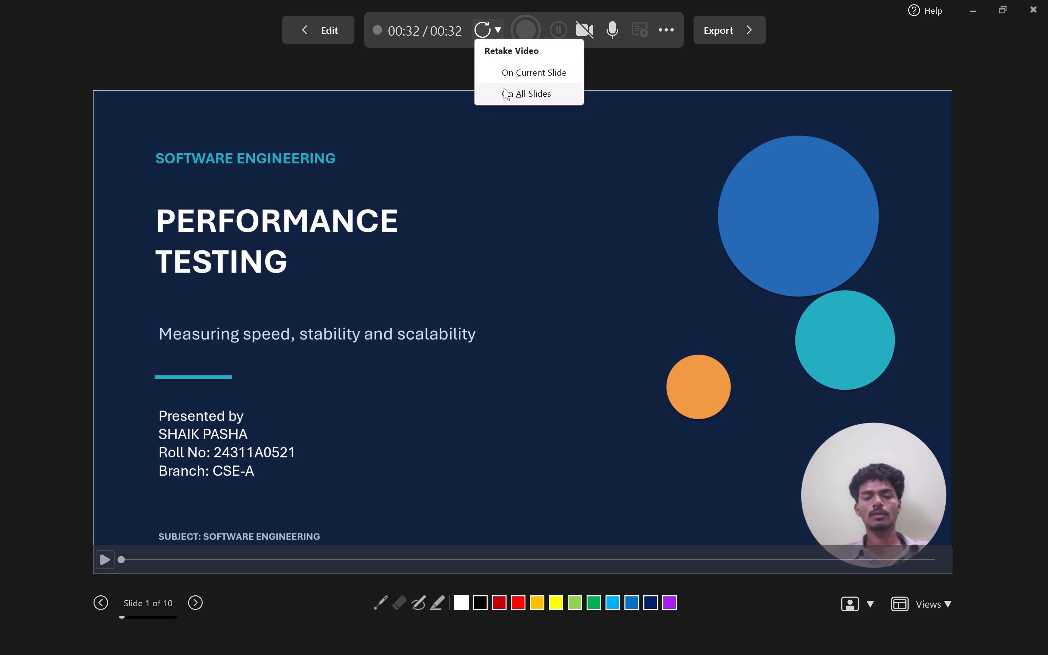
click(504, 87)
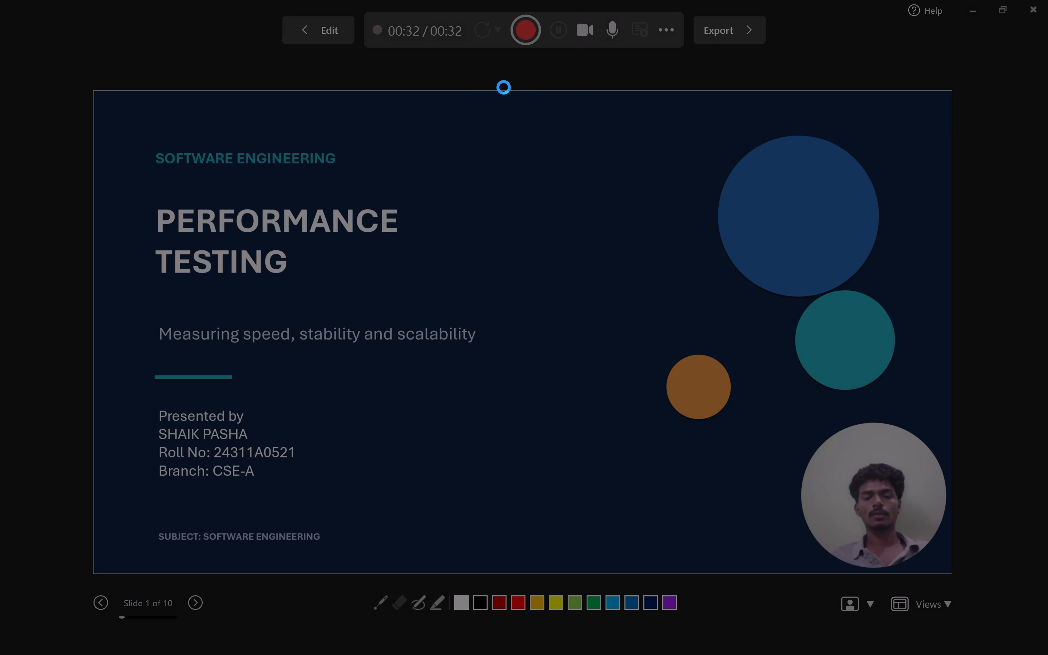
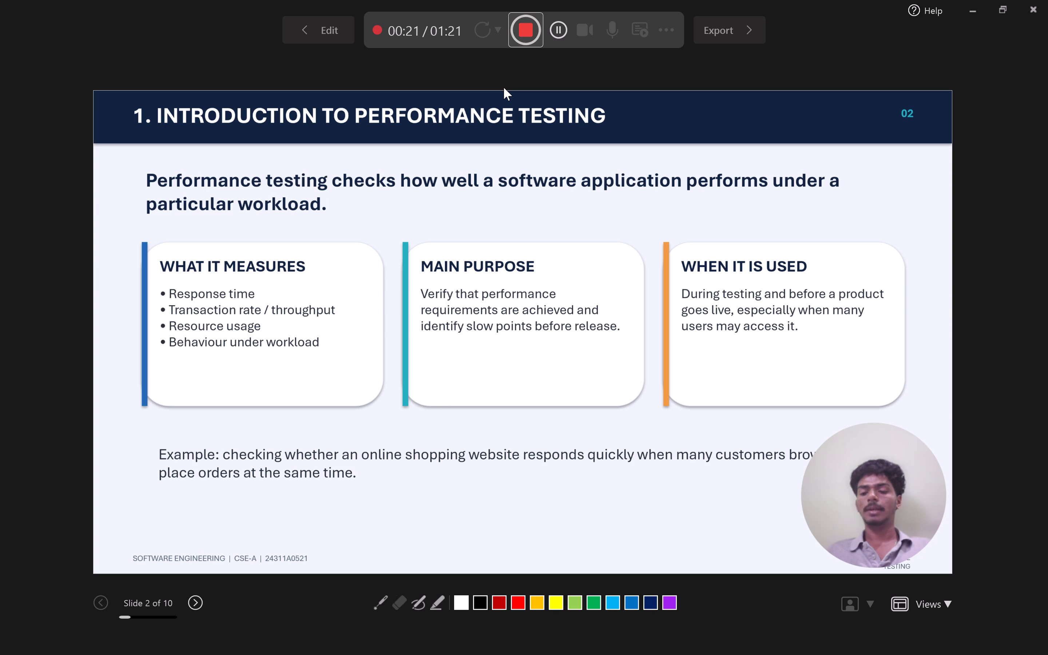
Advance the ongoing recording from the introduction slide to slide 3, Focus Areas and Importance.
key(Right)
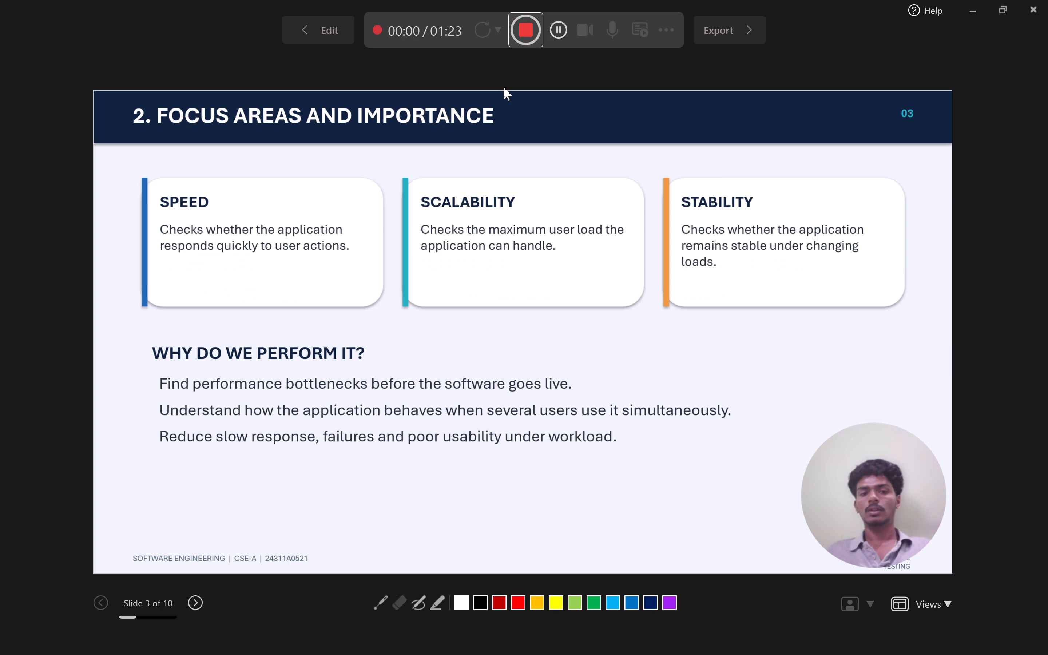
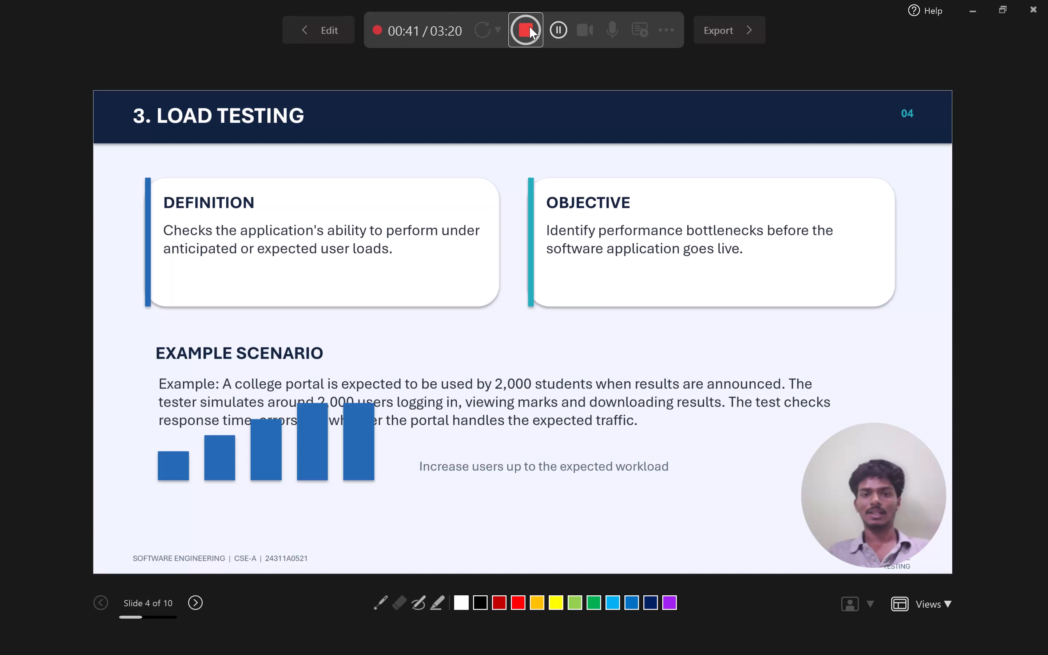
Stop the ongoing recording on slide 4, Load Testing.
click(529, 27)
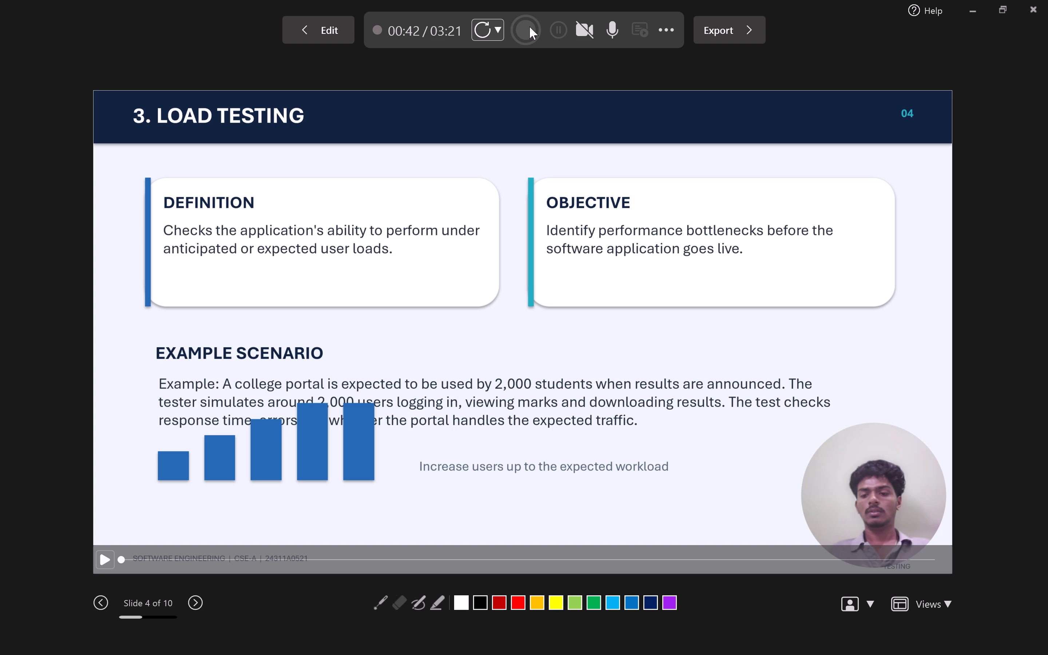
click(529, 27)
click(529, 27)
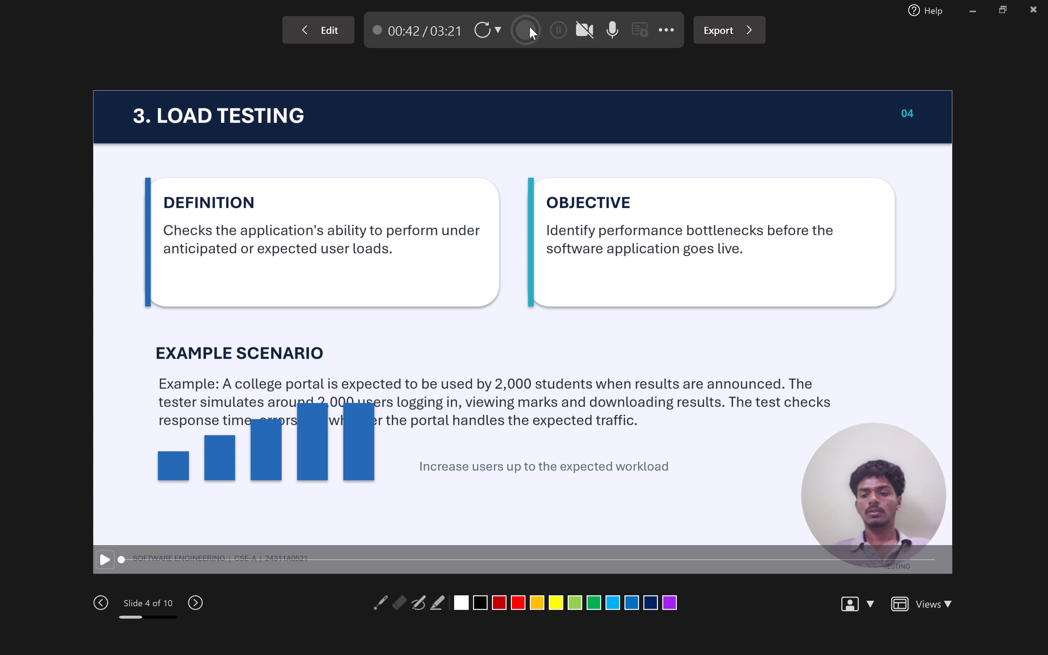
click(529, 27)
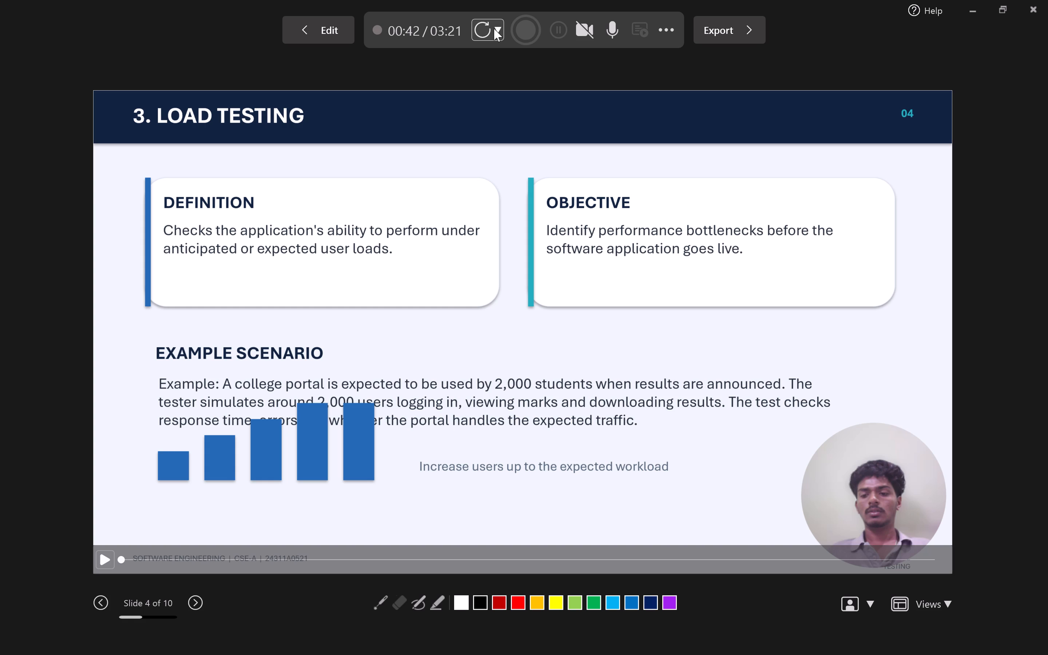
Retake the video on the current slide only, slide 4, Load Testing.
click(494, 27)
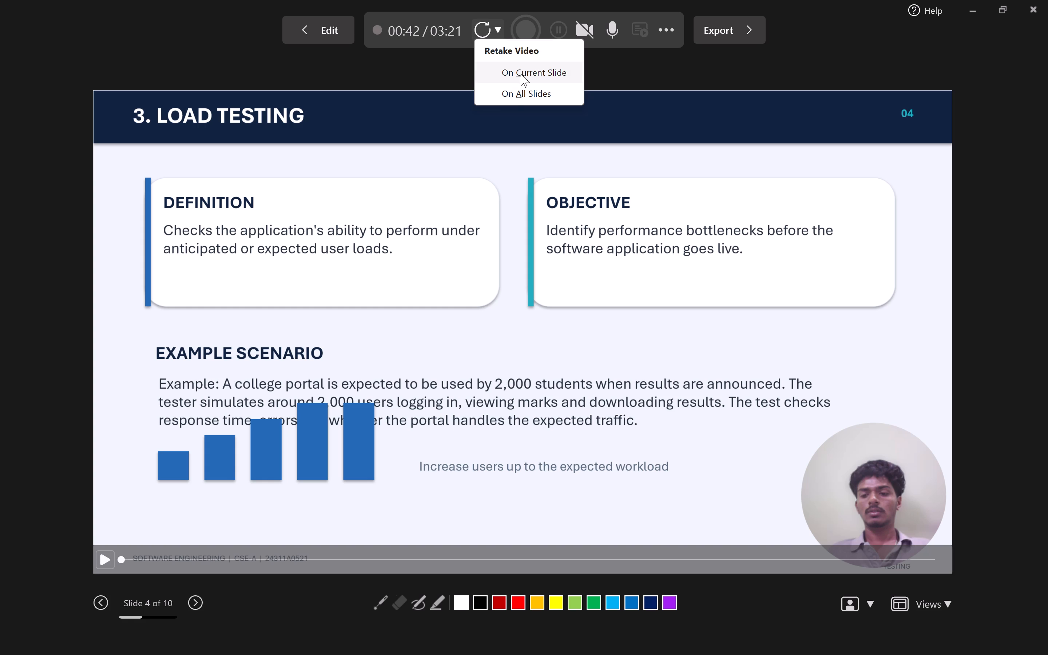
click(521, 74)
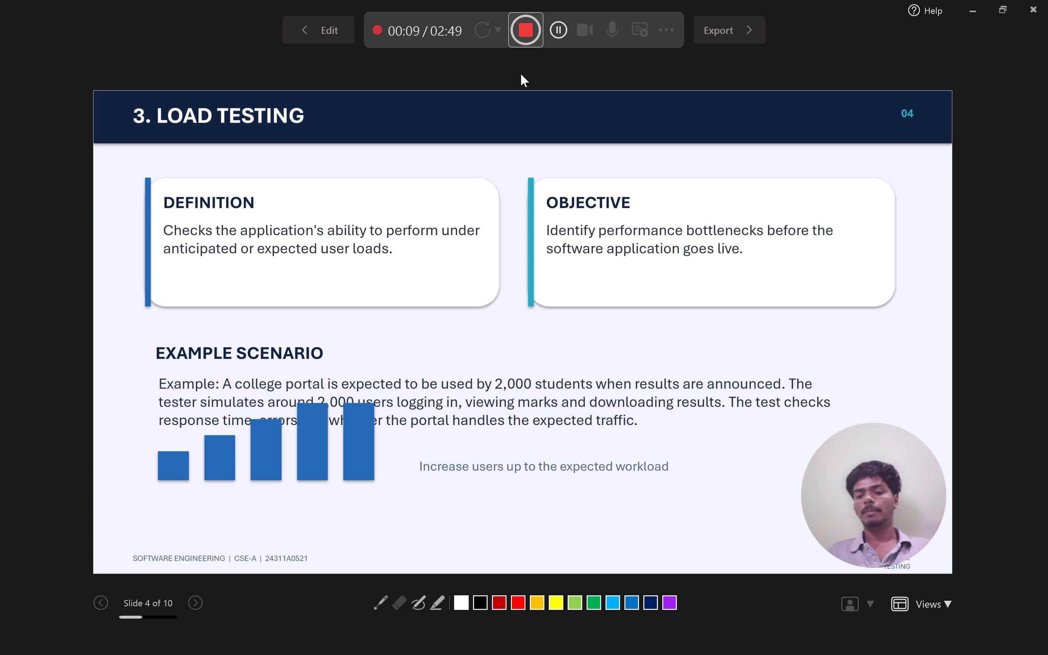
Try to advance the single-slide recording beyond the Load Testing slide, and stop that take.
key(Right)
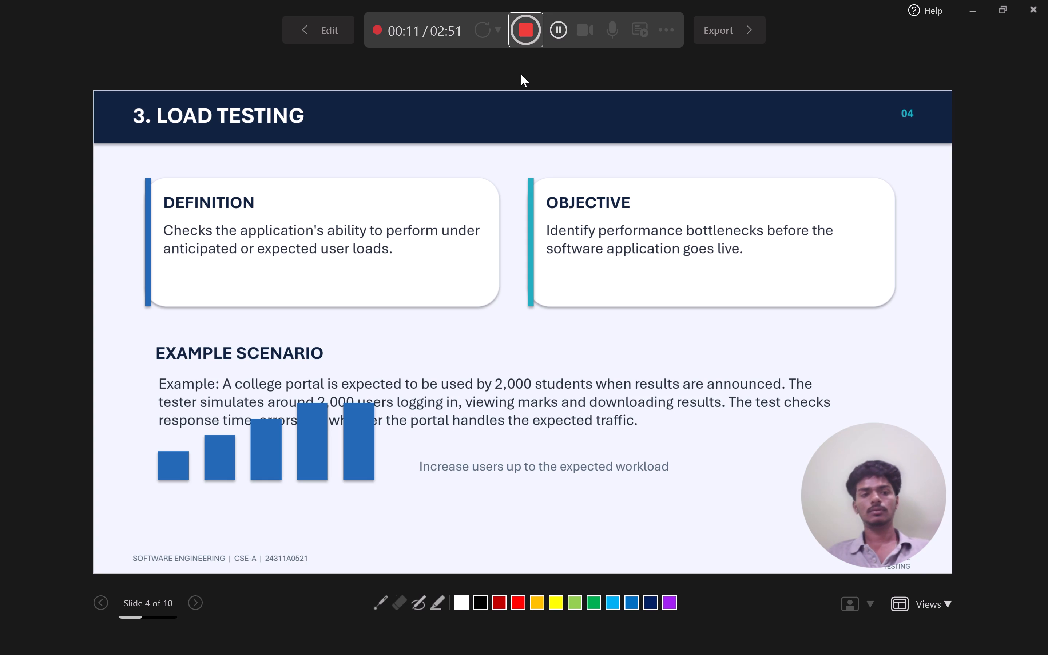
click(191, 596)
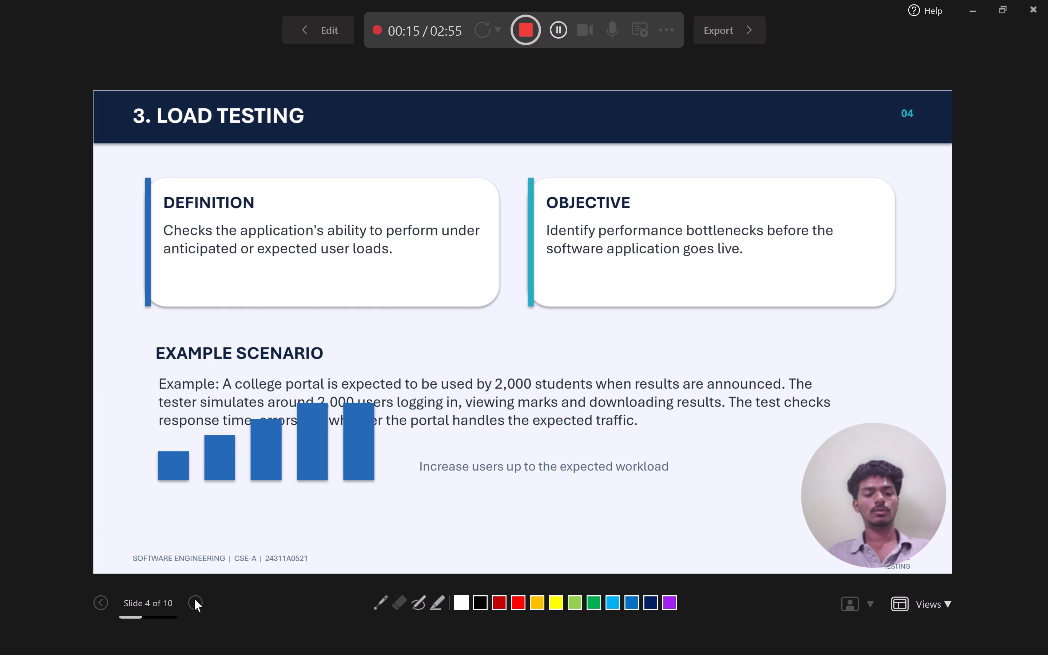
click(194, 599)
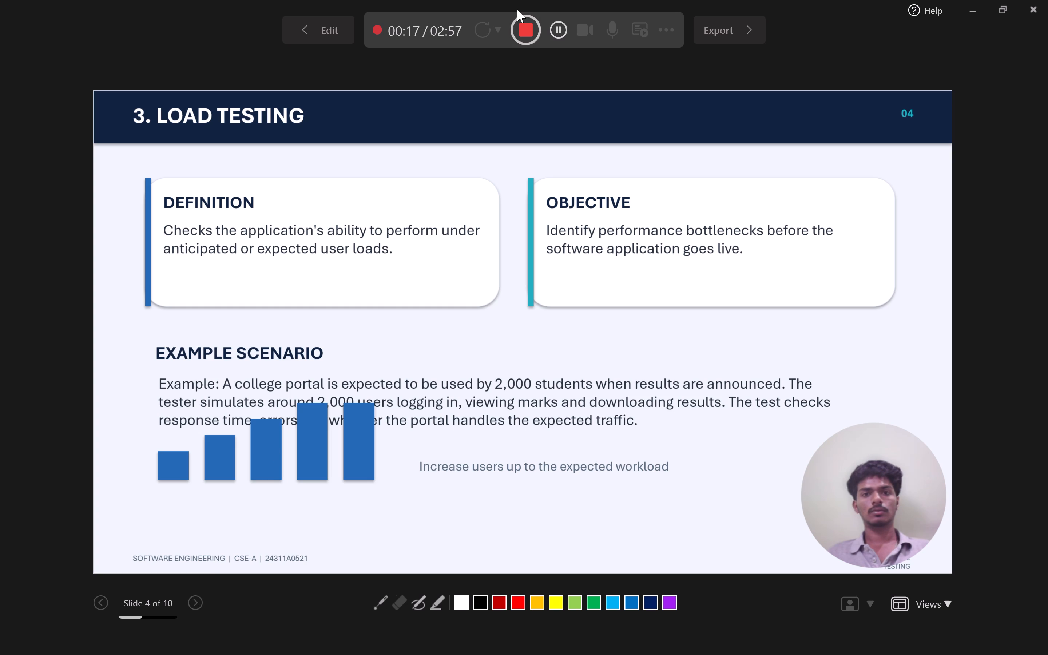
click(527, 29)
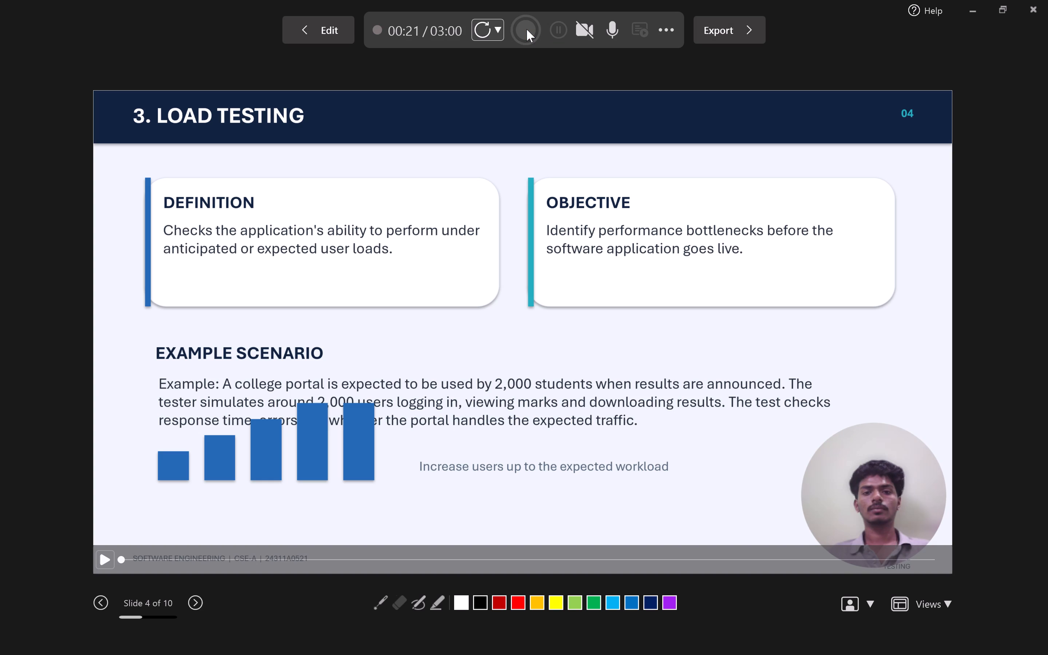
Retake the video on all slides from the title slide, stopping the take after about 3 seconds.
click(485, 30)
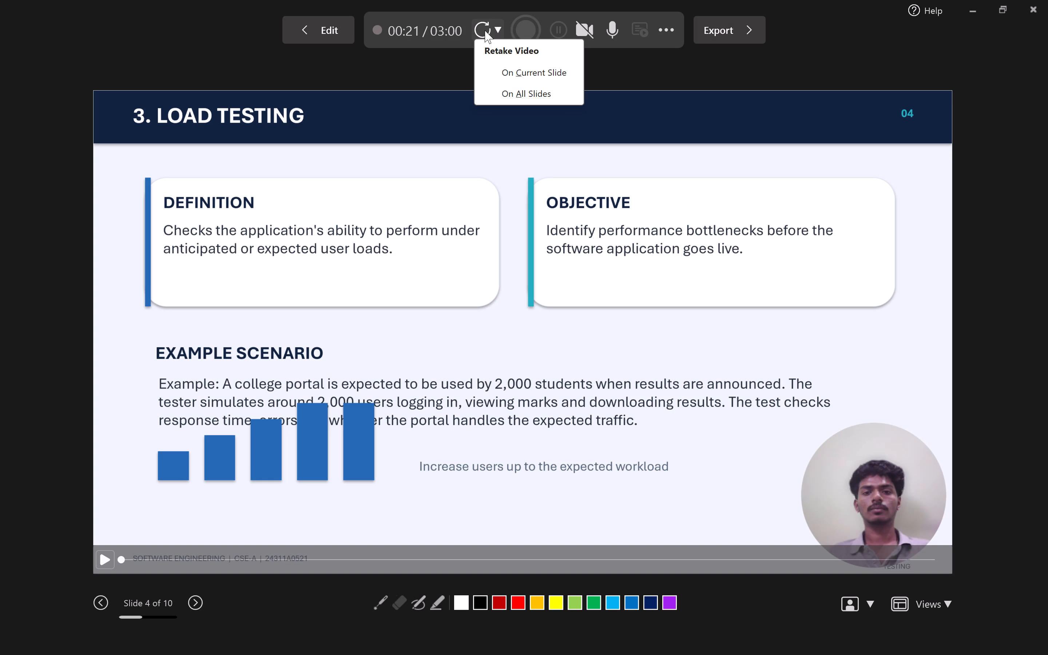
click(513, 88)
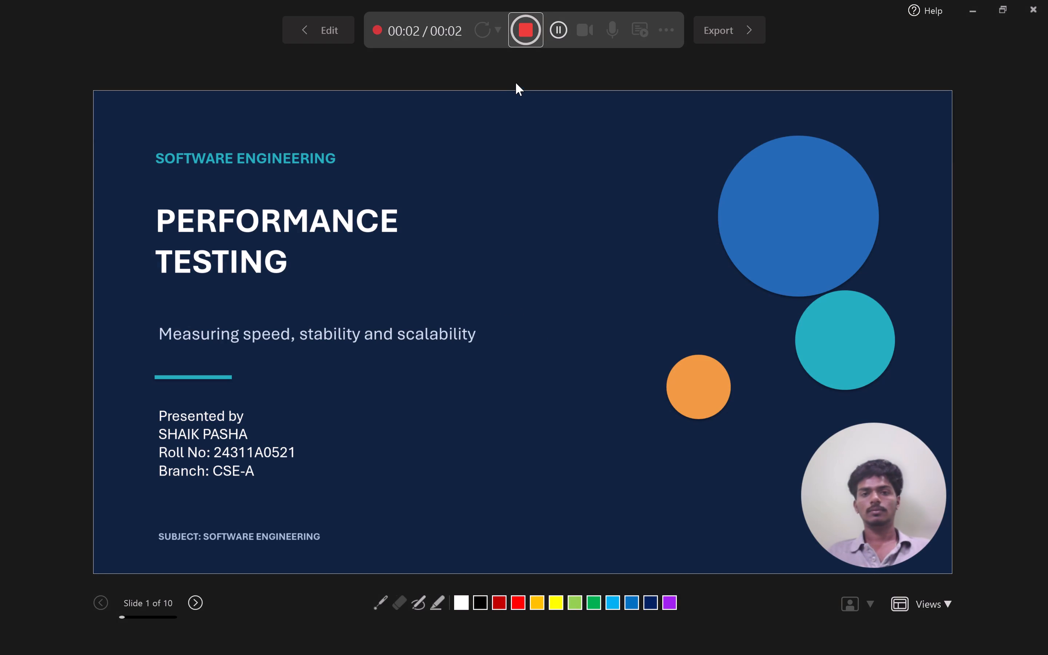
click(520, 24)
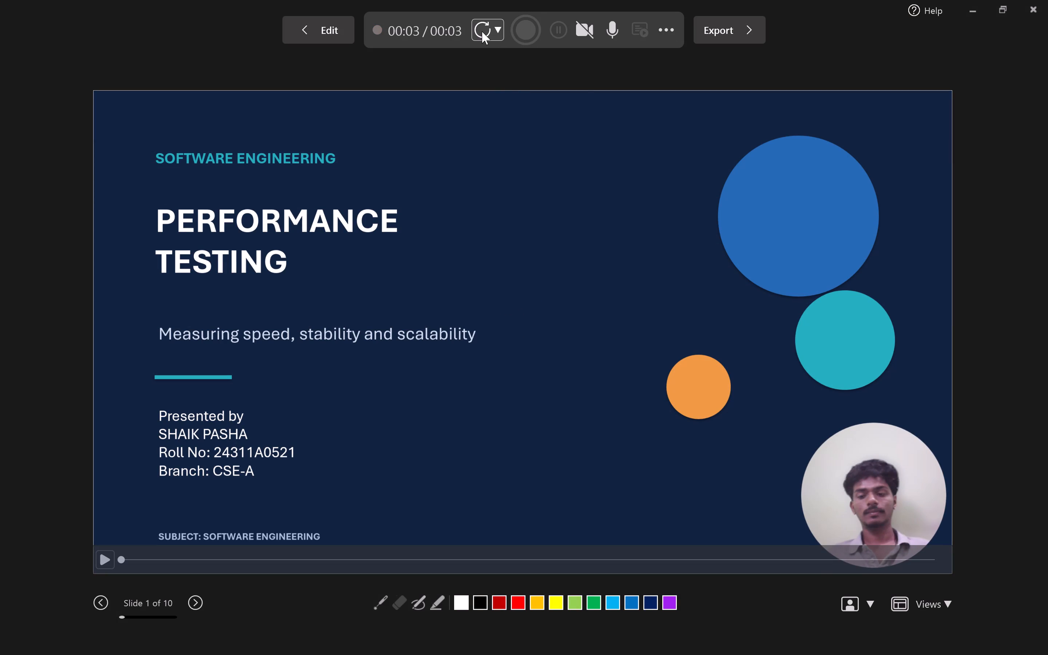
Retake the video on all slides, starting again from the Performance Testing title slide.
click(482, 31)
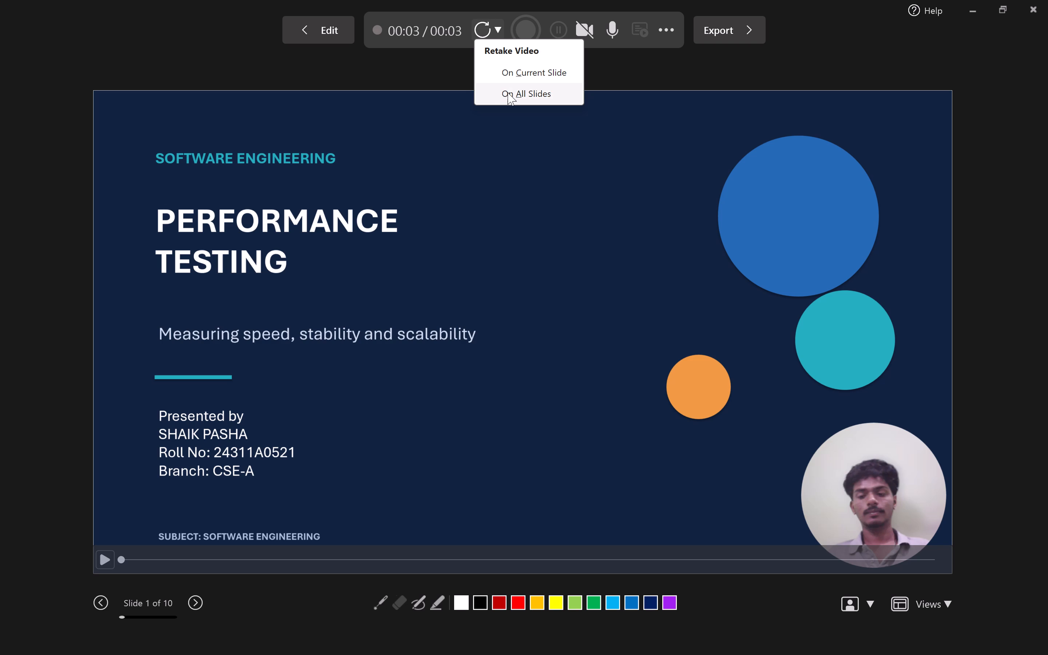
click(508, 92)
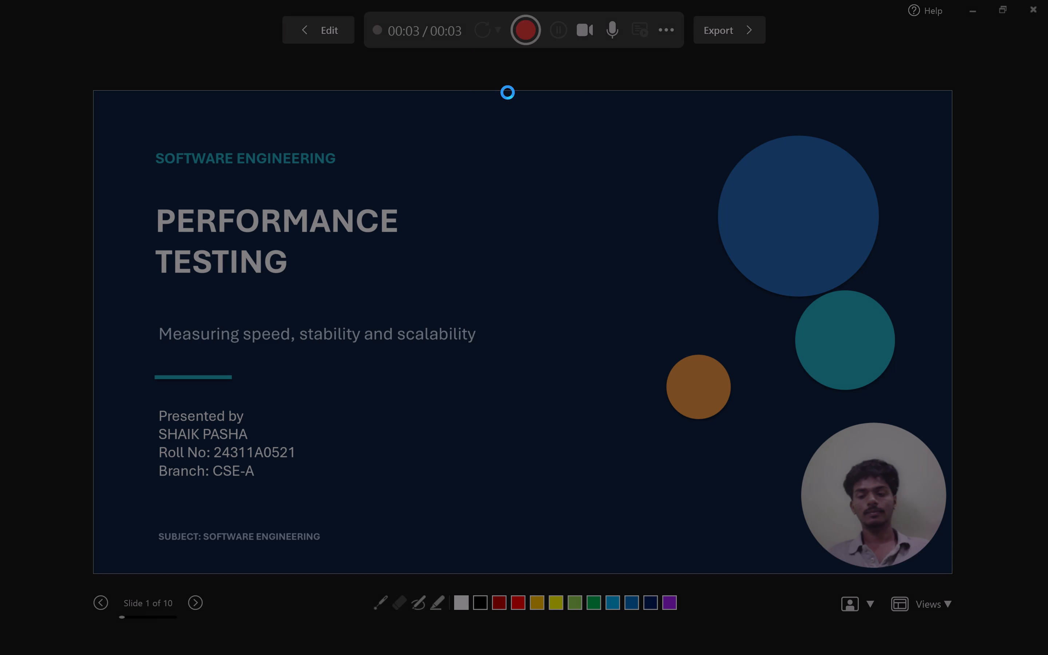
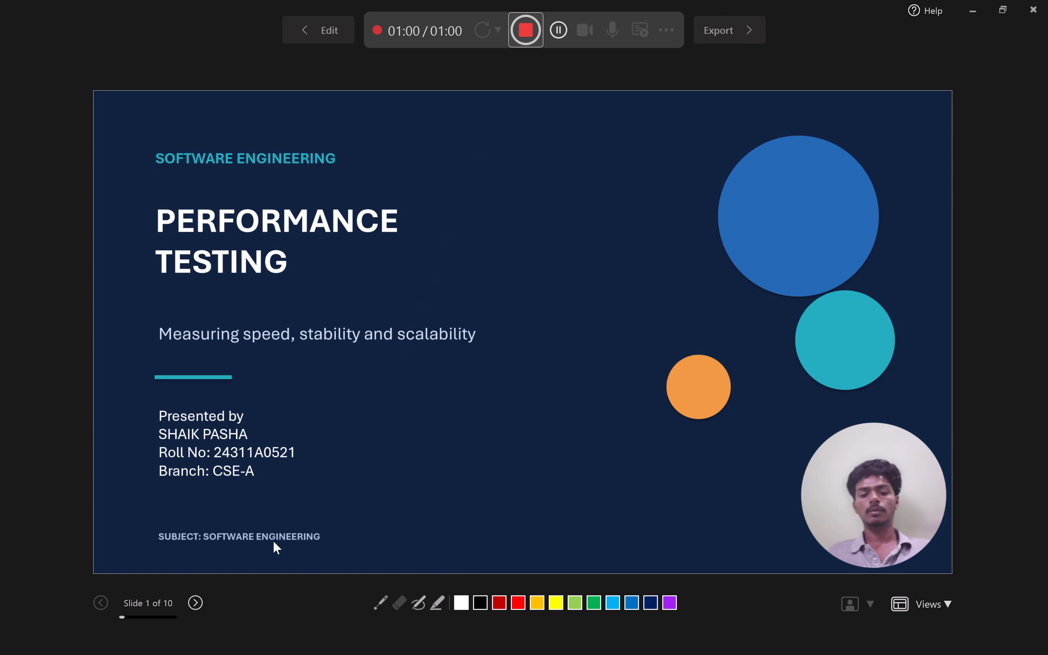
Record the narration for slides 1 to 4 in turn, advancing the take to slide 5, Stress Testing and Spike Testing.
click(192, 606)
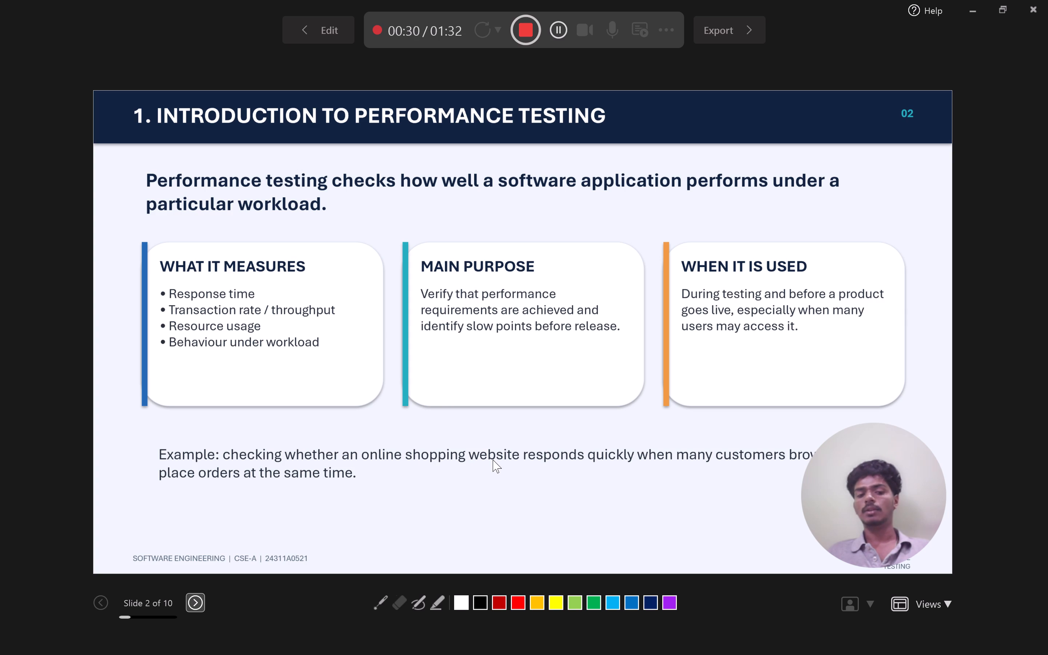
click(190, 600)
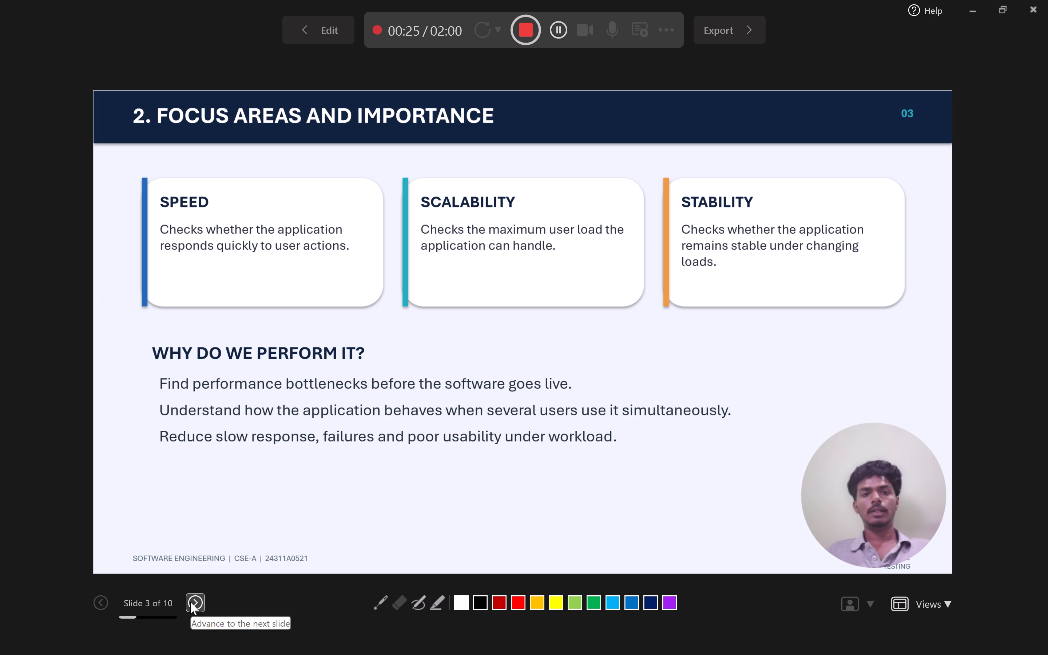
click(190, 602)
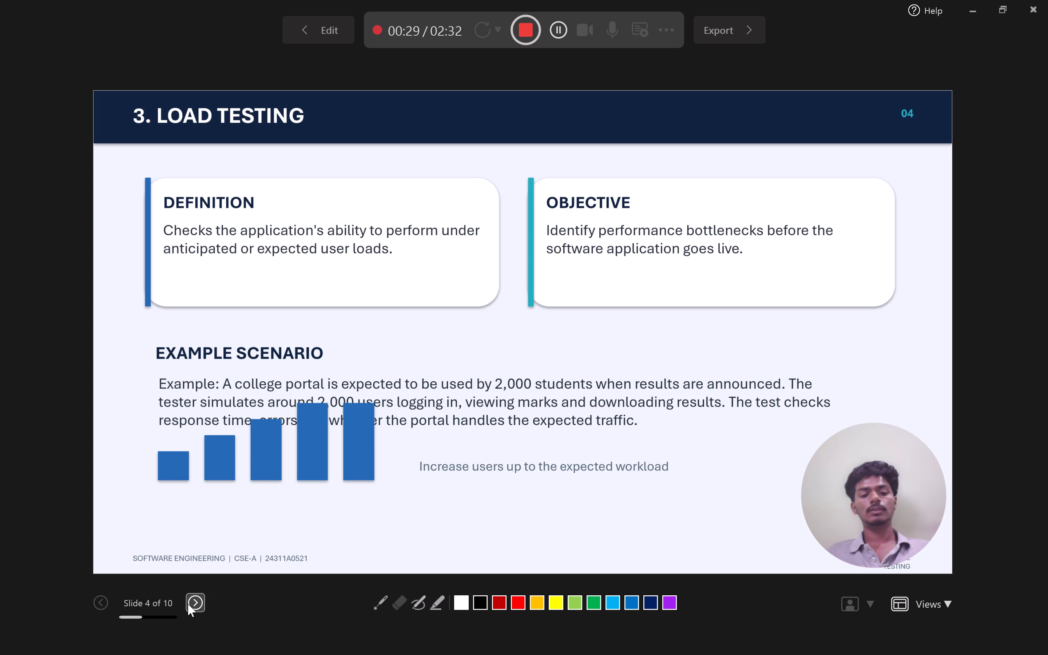
click(188, 604)
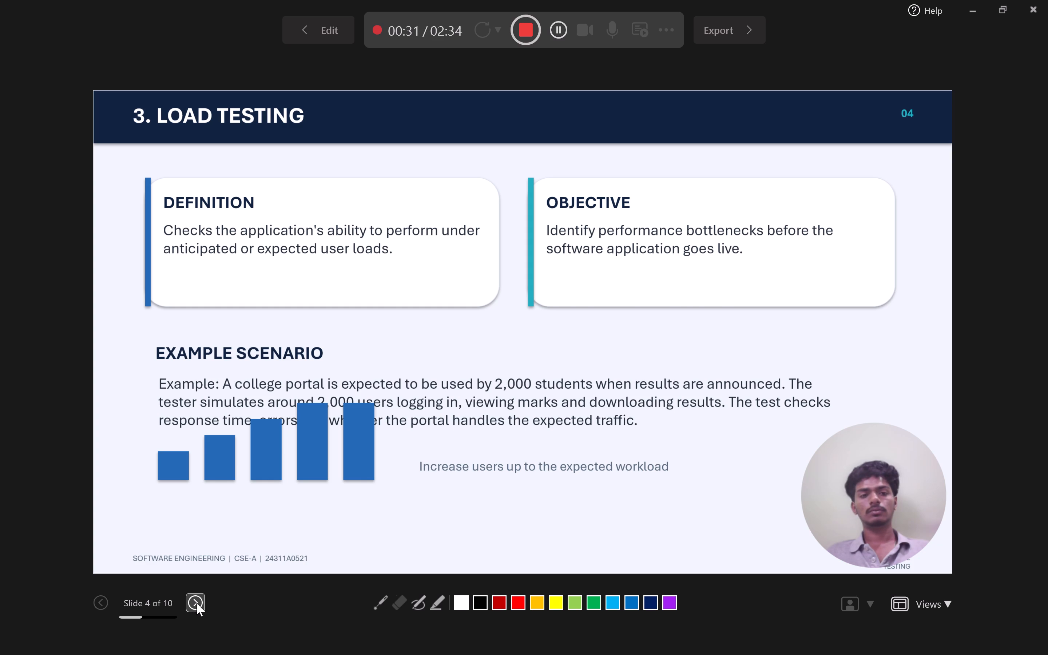
click(196, 603)
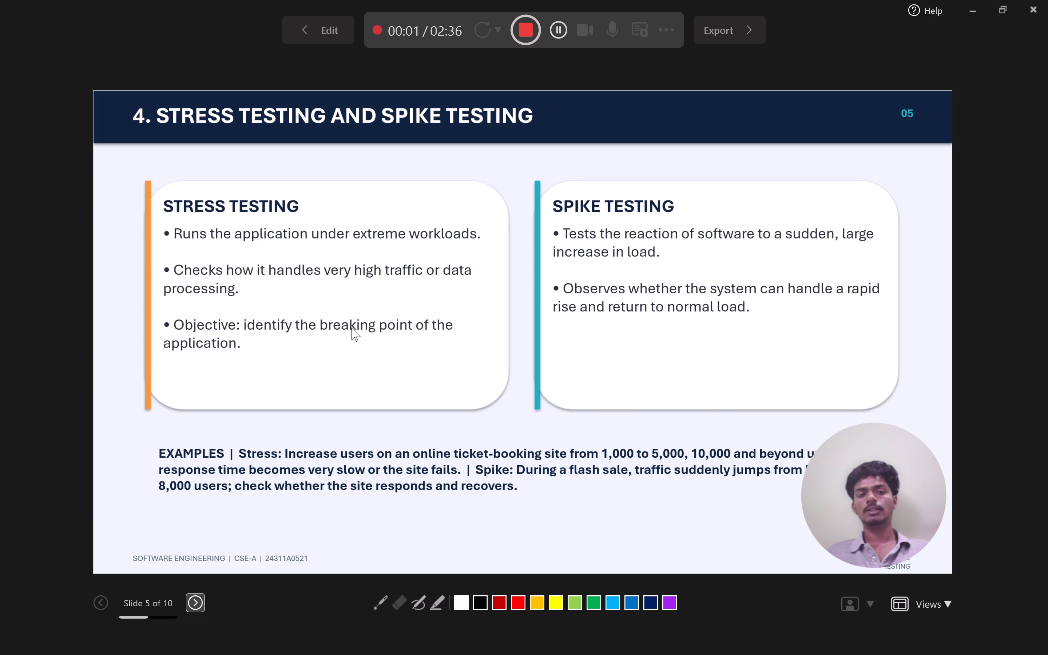
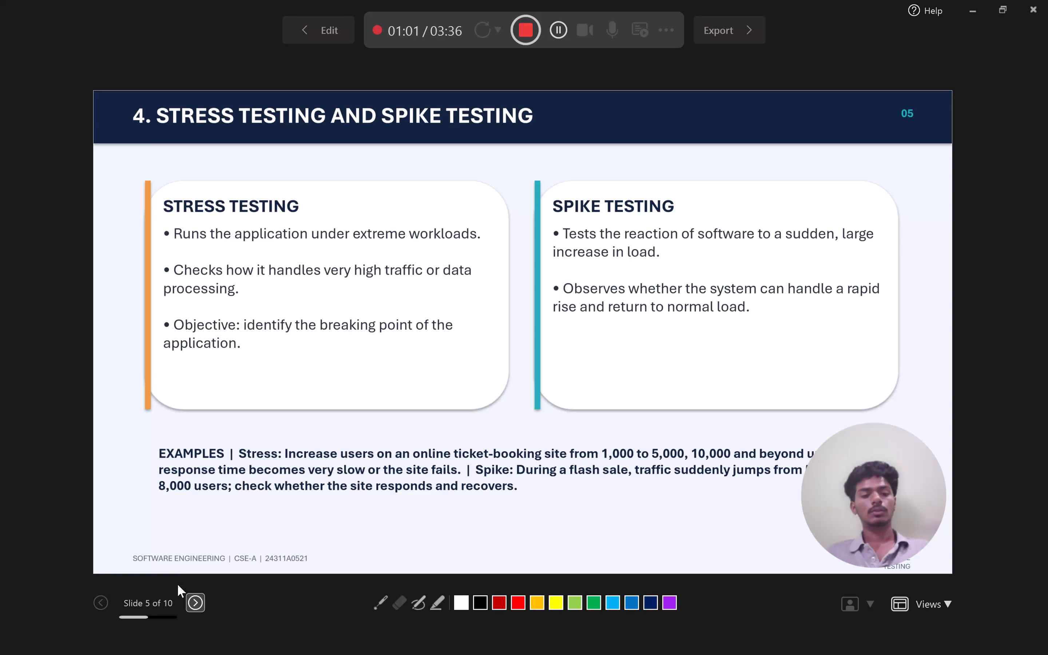
Finish narrating slide 5 on stress and spike testing and advance the recording to slide 6, Endurance (Soak) and Volume Testing.
click(191, 599)
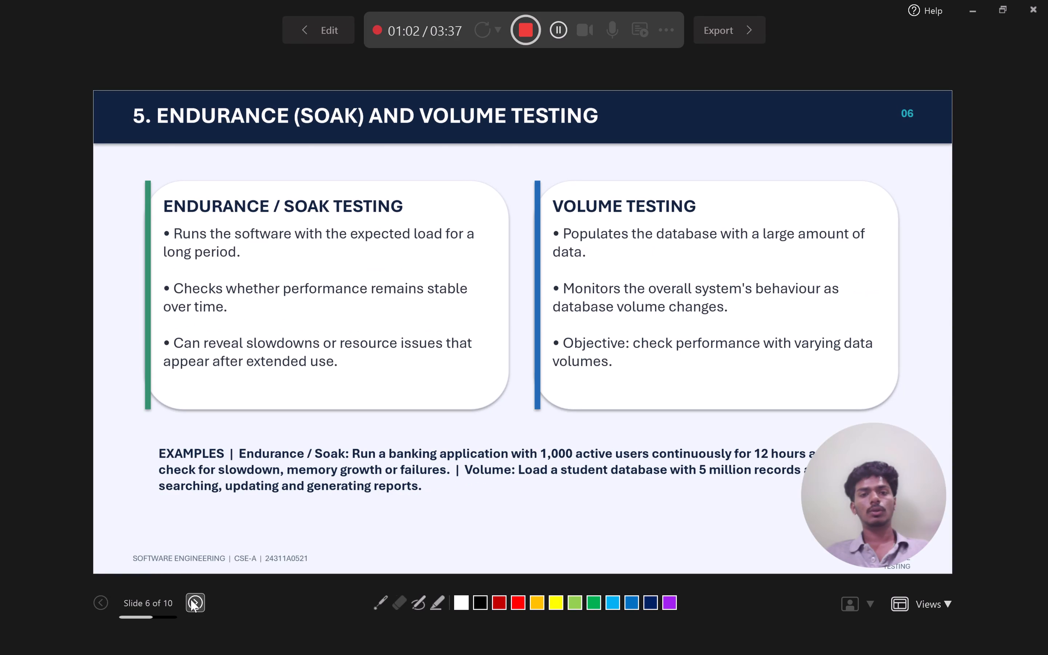
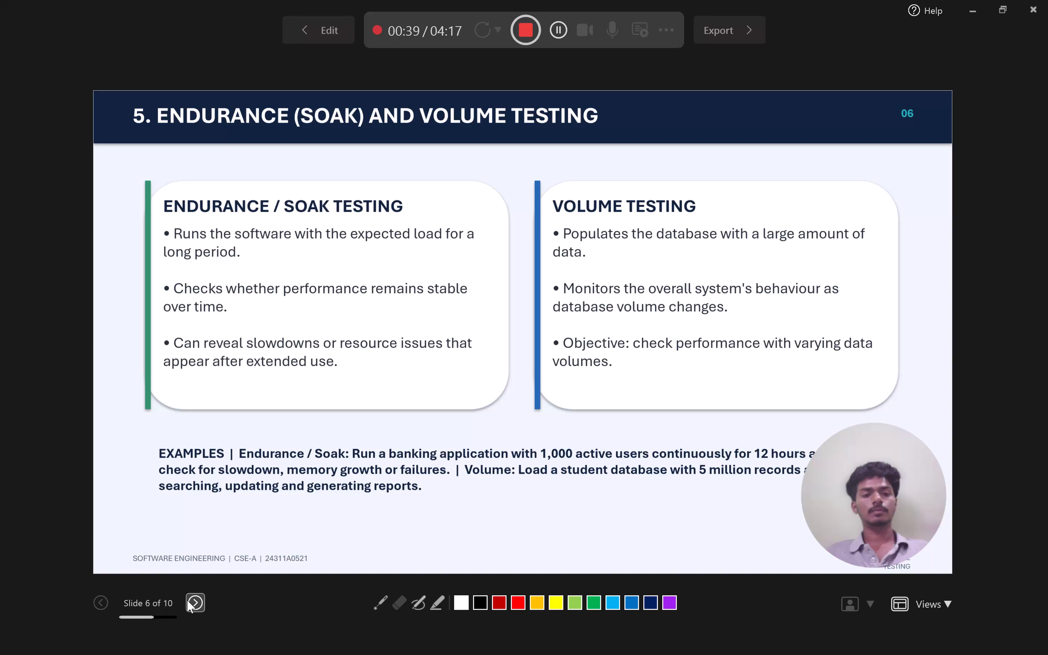
Finish narrating slide 6 on endurance and volume testing and advance the recording to slide 7, Comparison of Performance Testing Types.
click(187, 600)
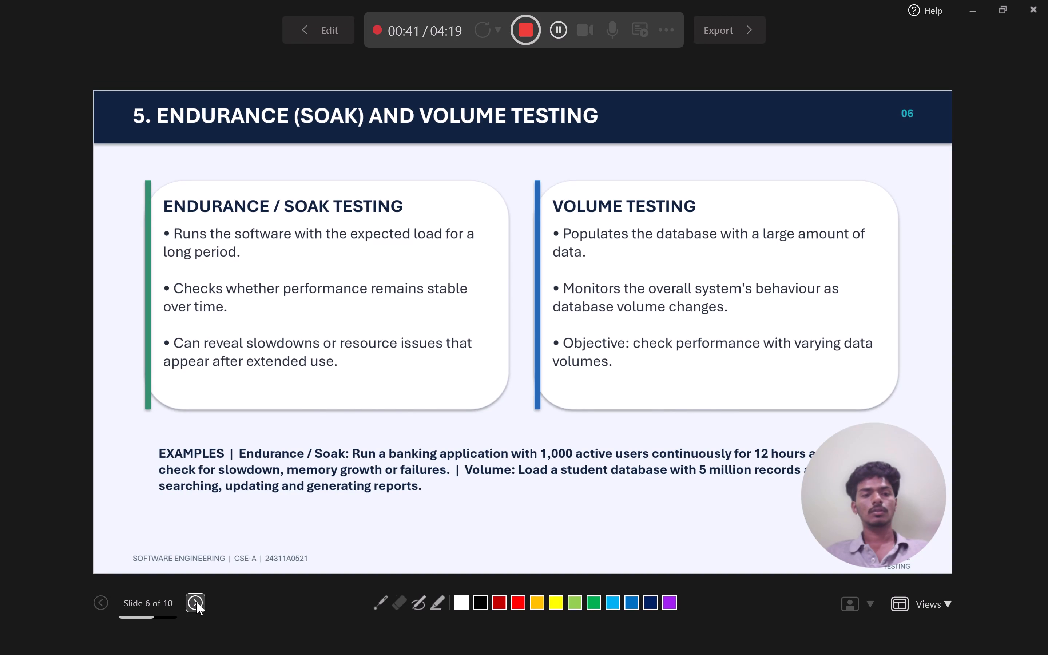
click(196, 602)
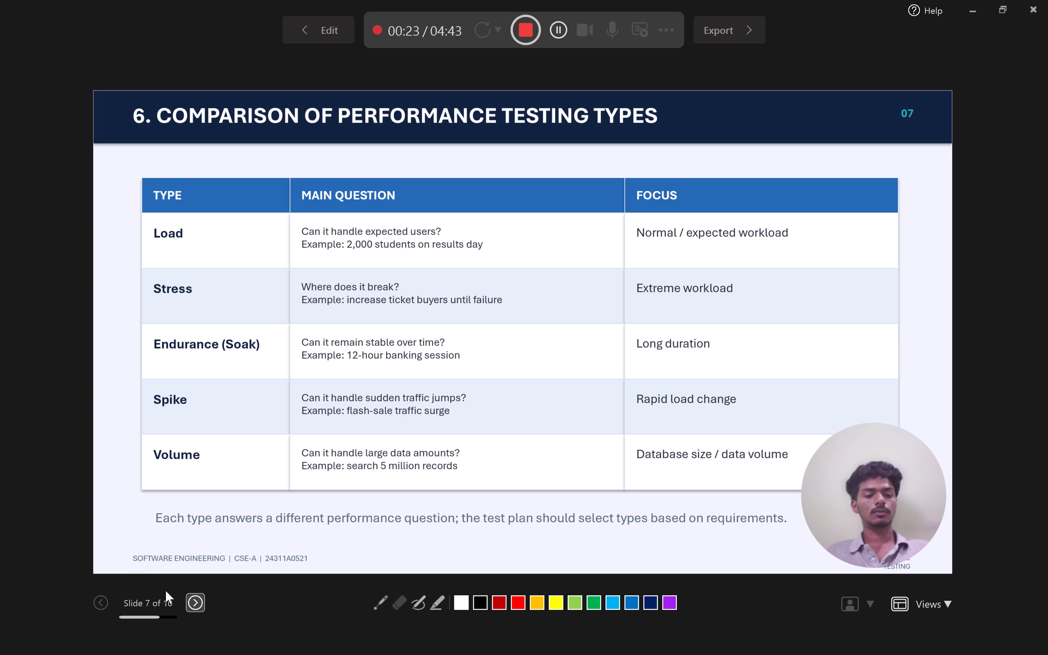
Narrate the comparison of performance testing types on slide 7 and advance the recording to slide 8, Performance Testing: What to Observe.
click(190, 599)
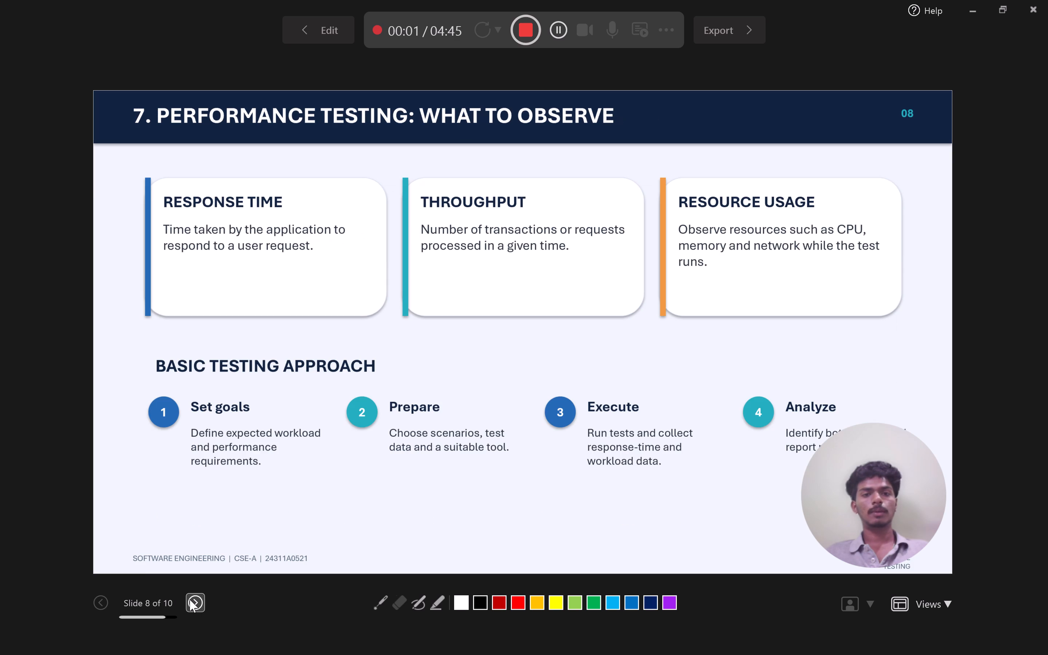
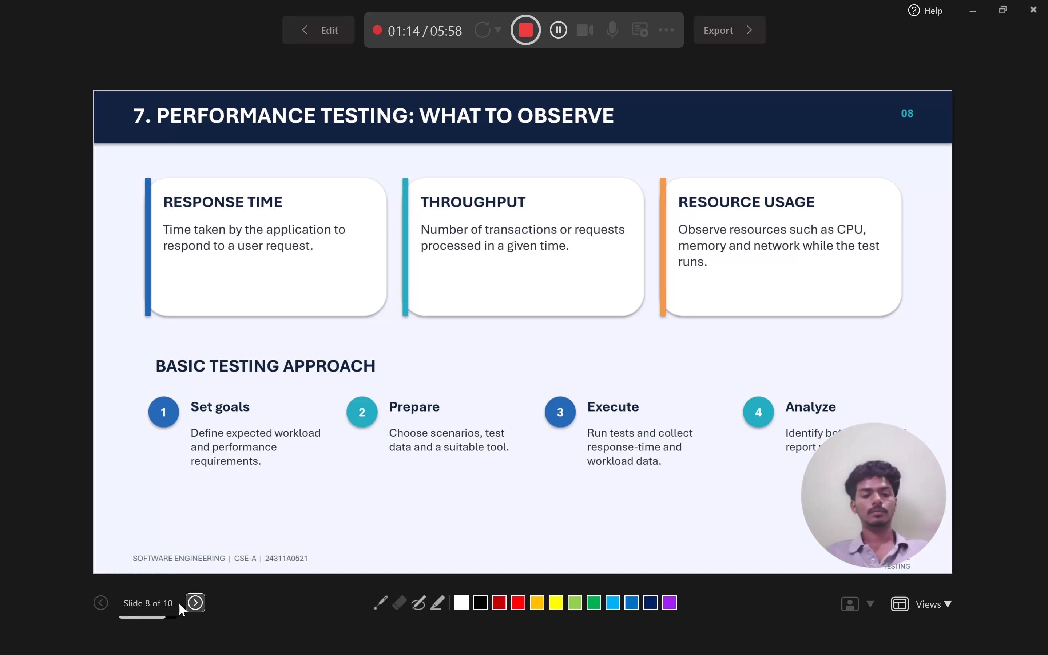
Finish narrating what to observe and the basic testing approach on slide 8 and advance the recording to slide 9, Performance Testing Tools.
click(201, 599)
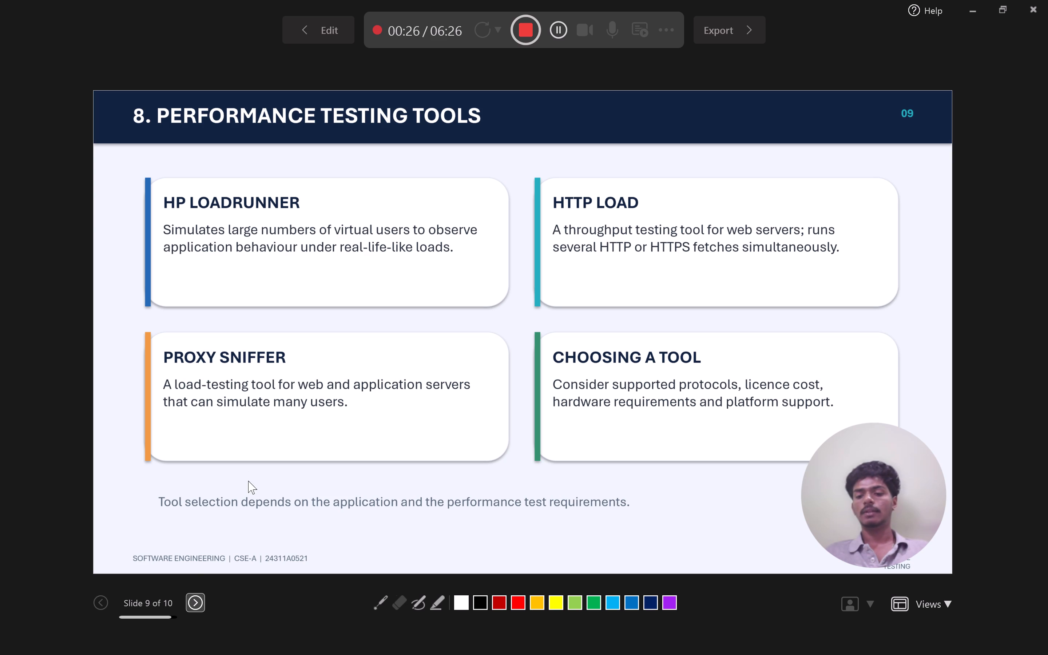
Narrate the performance testing tools on slide 9 and advance the recording to slide 10, Conclusion.
click(192, 596)
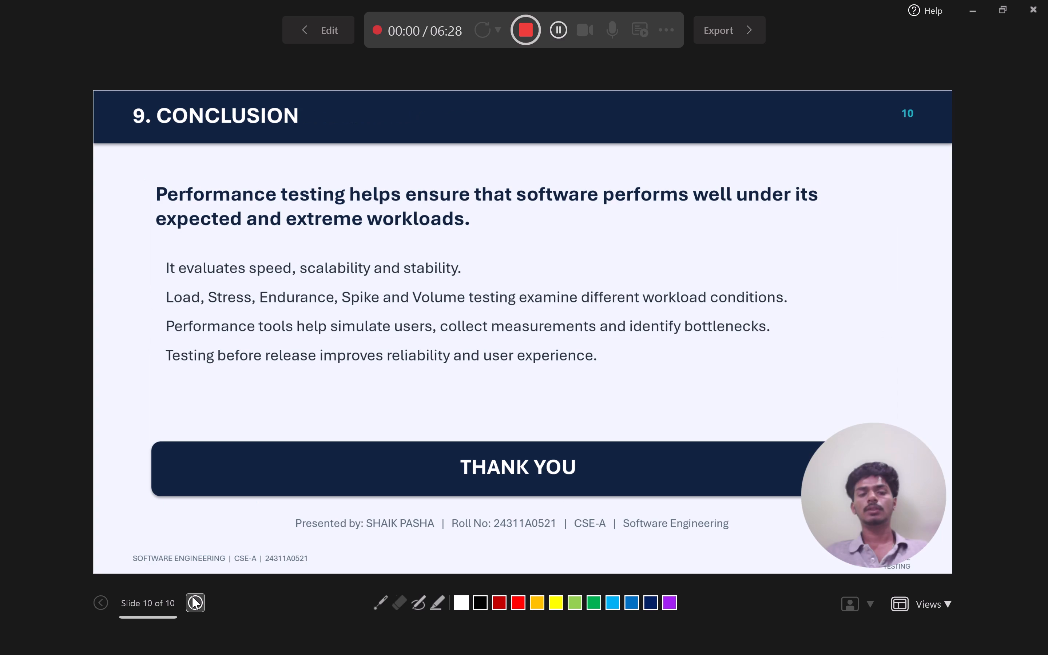
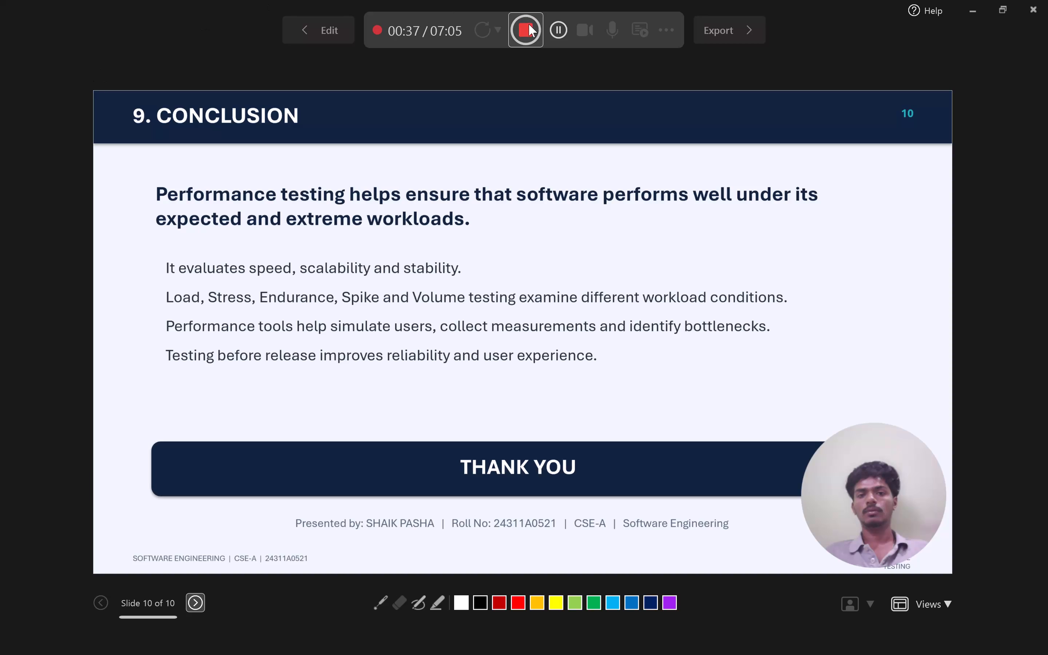
Finish narrating the Conclusion on slide 10 and stop the recording.
click(532, 21)
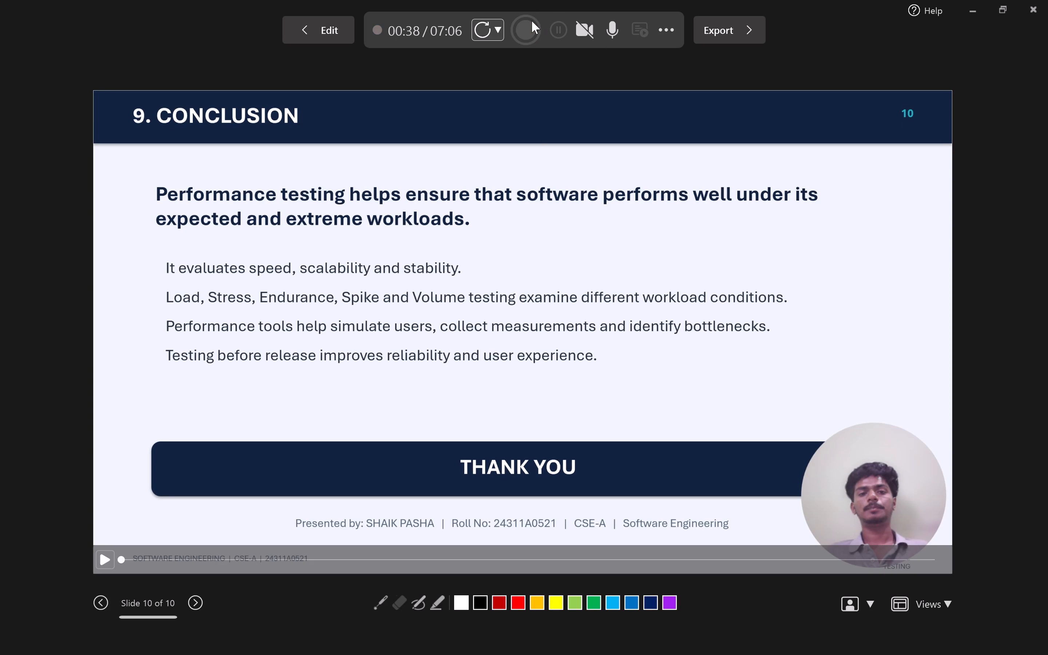
Export the recorded presentation as a Full HD (1080p) MP4 video under the suggested file name, replacing the existing file.
click(714, 29)
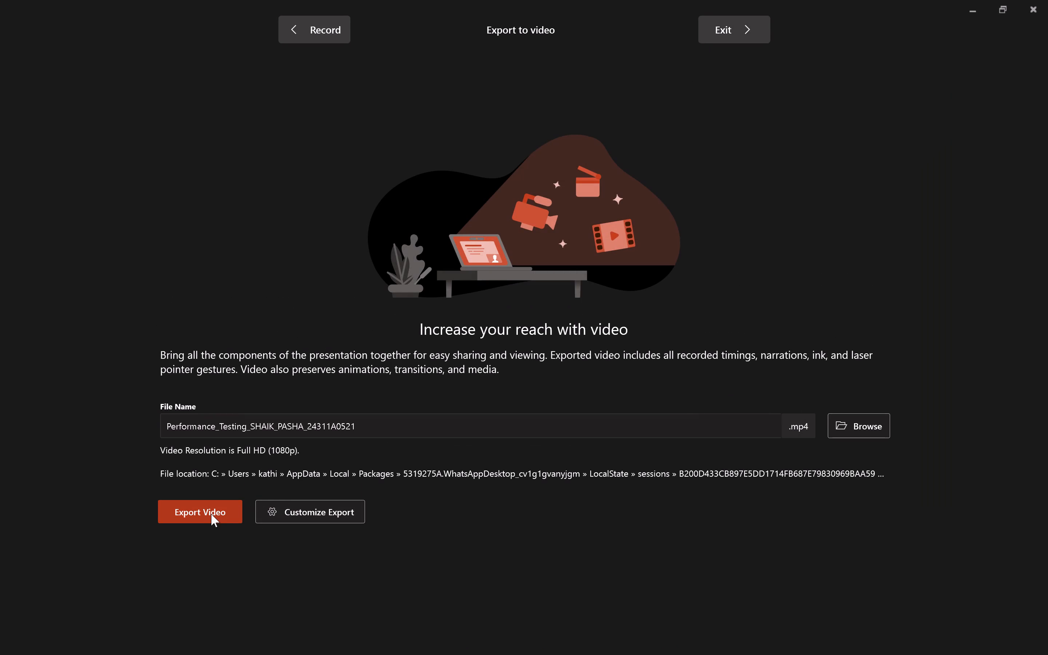
click(211, 514)
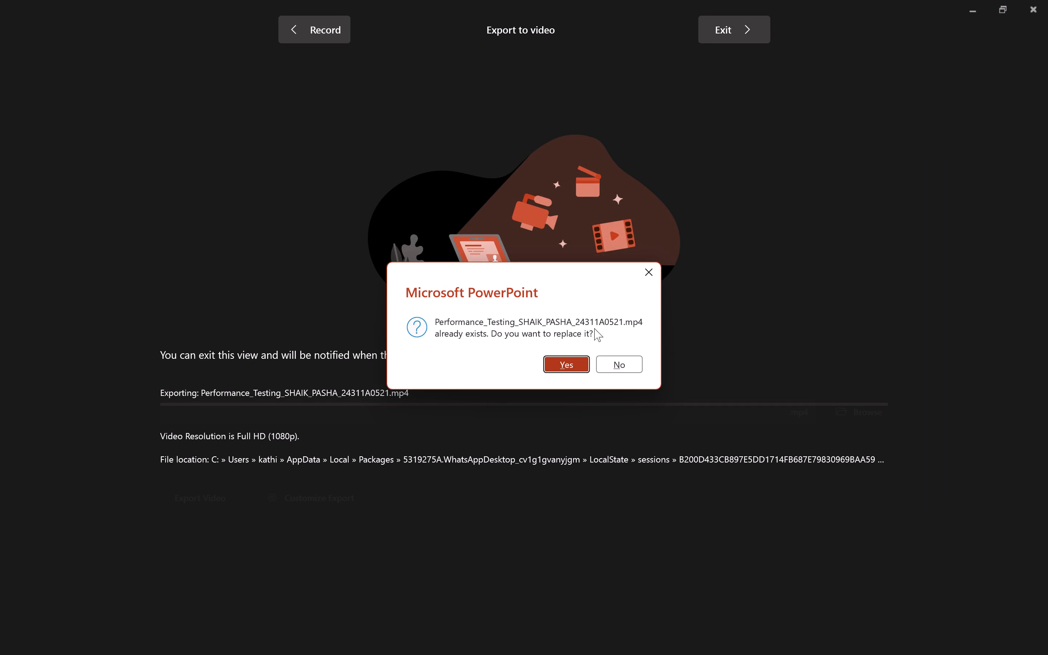
click(568, 358)
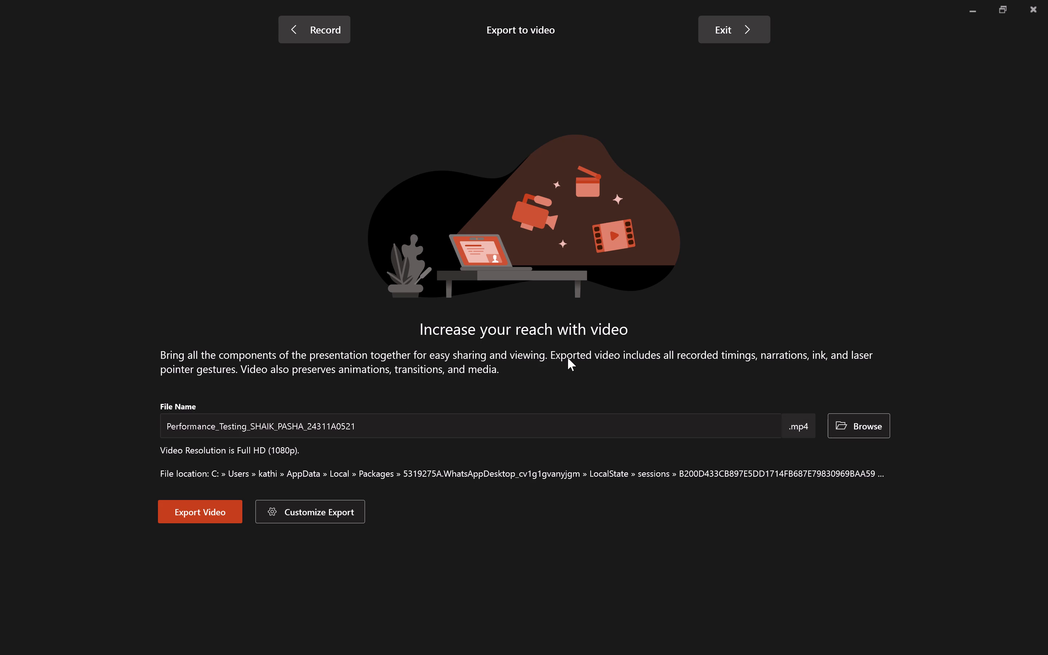
click(213, 505)
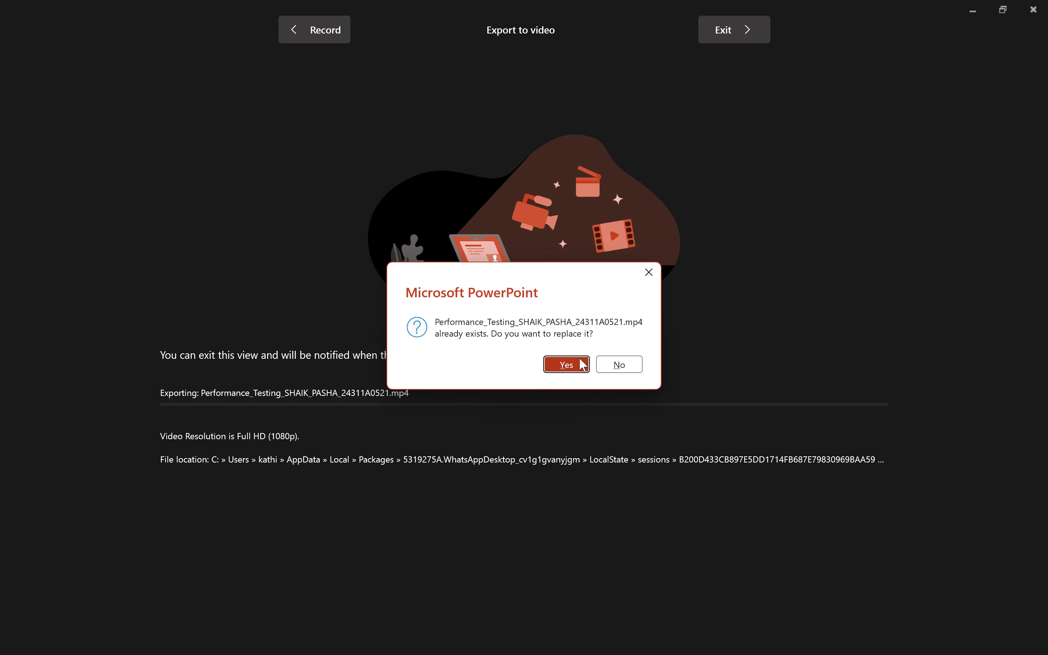
click(574, 362)
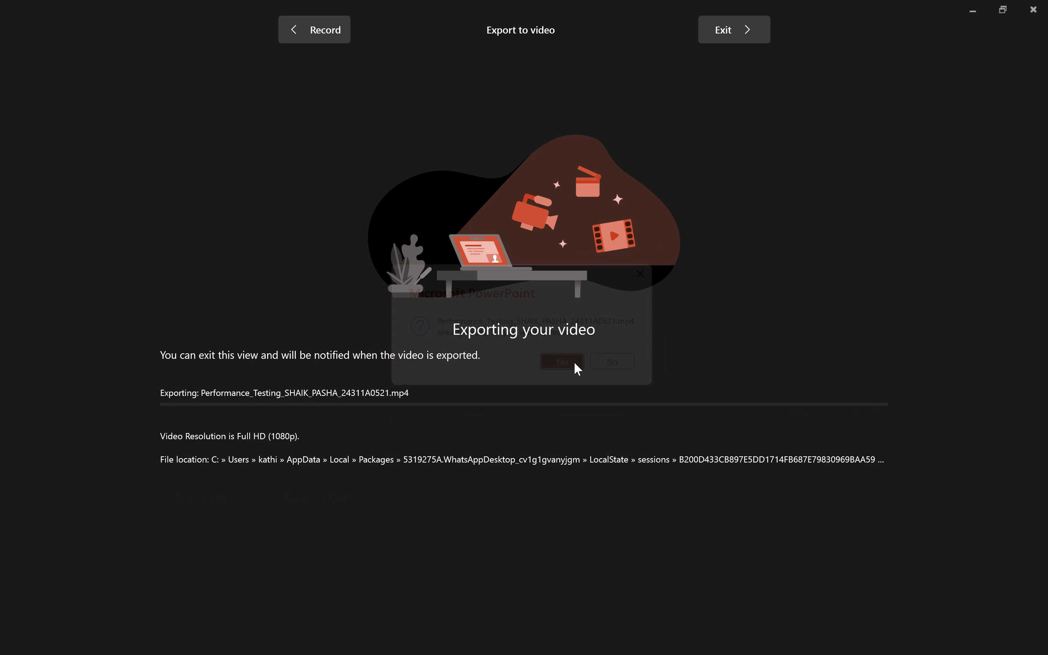
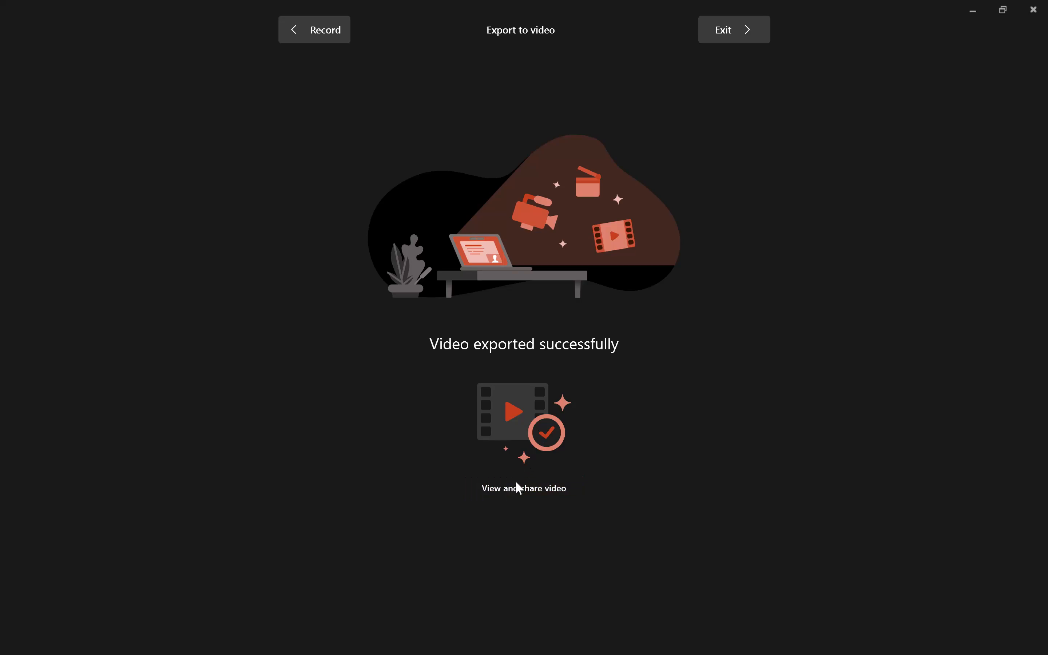
Open the exported Performance Testing video in Media Player, allowing the flagged file location, and check its playback from the title slide.
click(512, 485)
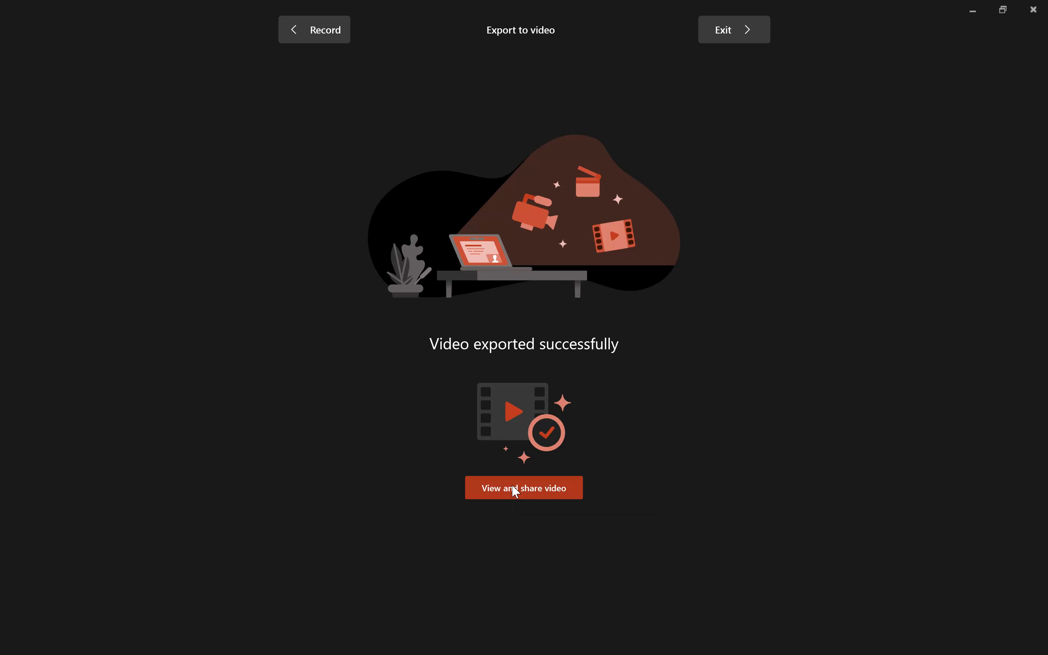
click(556, 427)
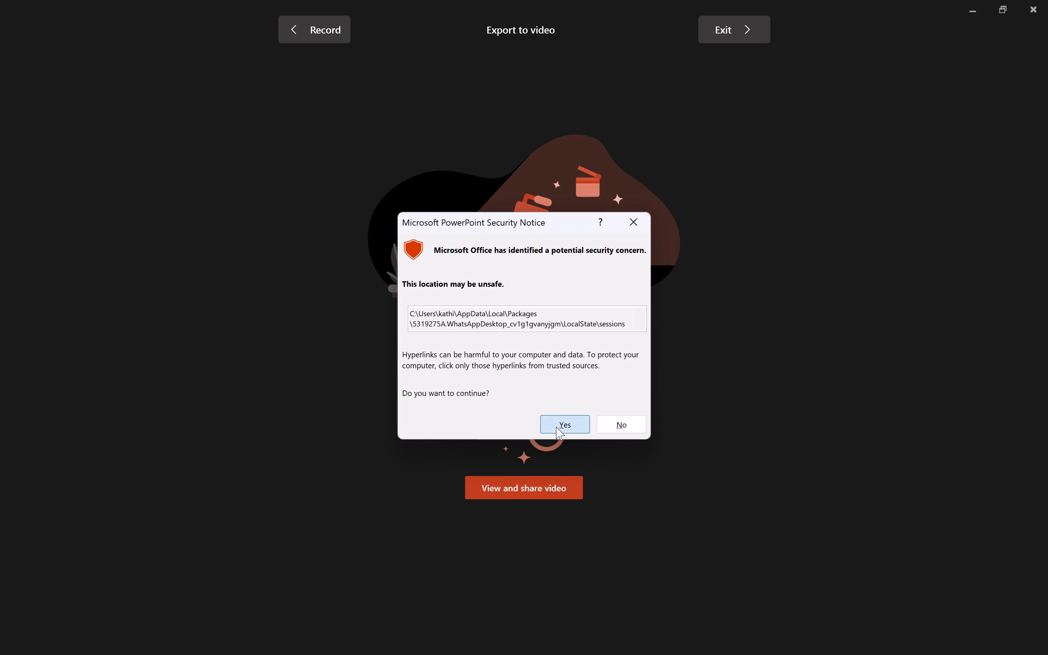
click(519, 321)
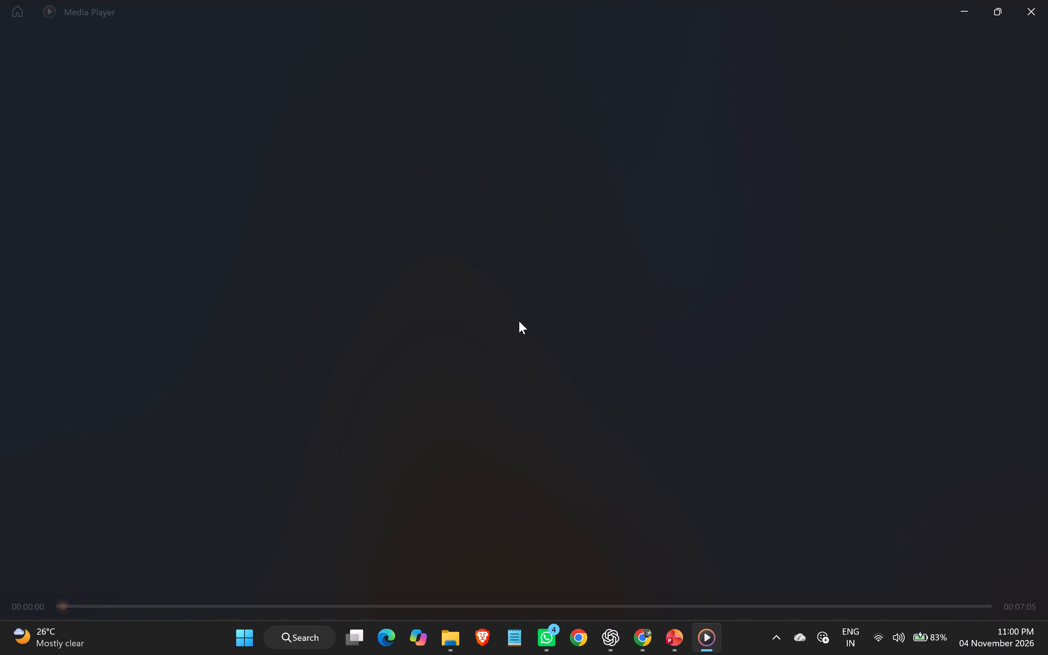
click(521, 580)
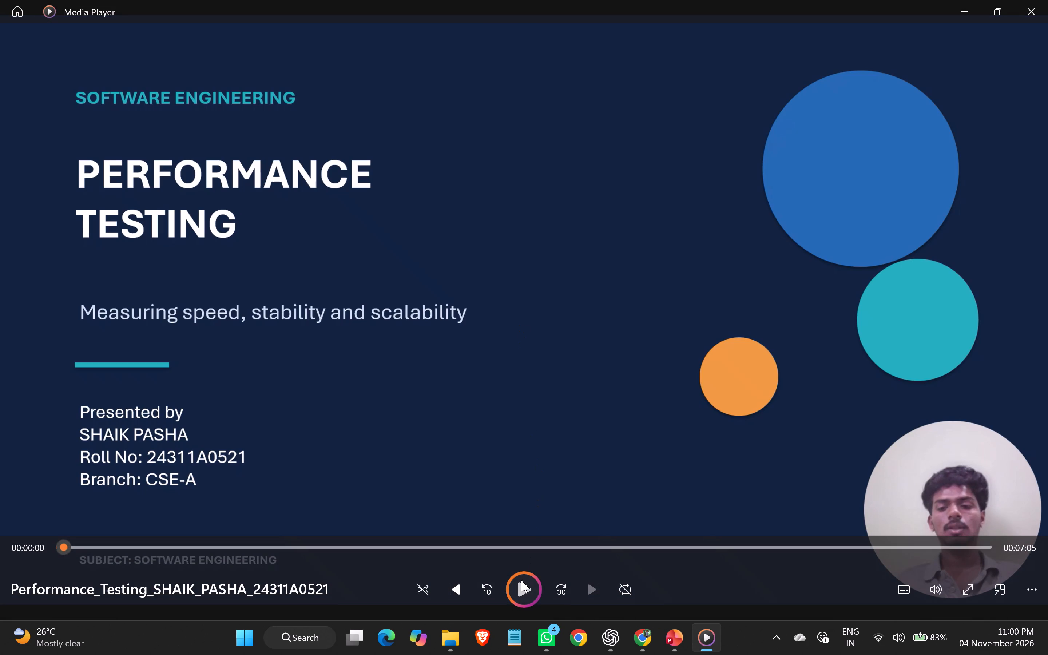
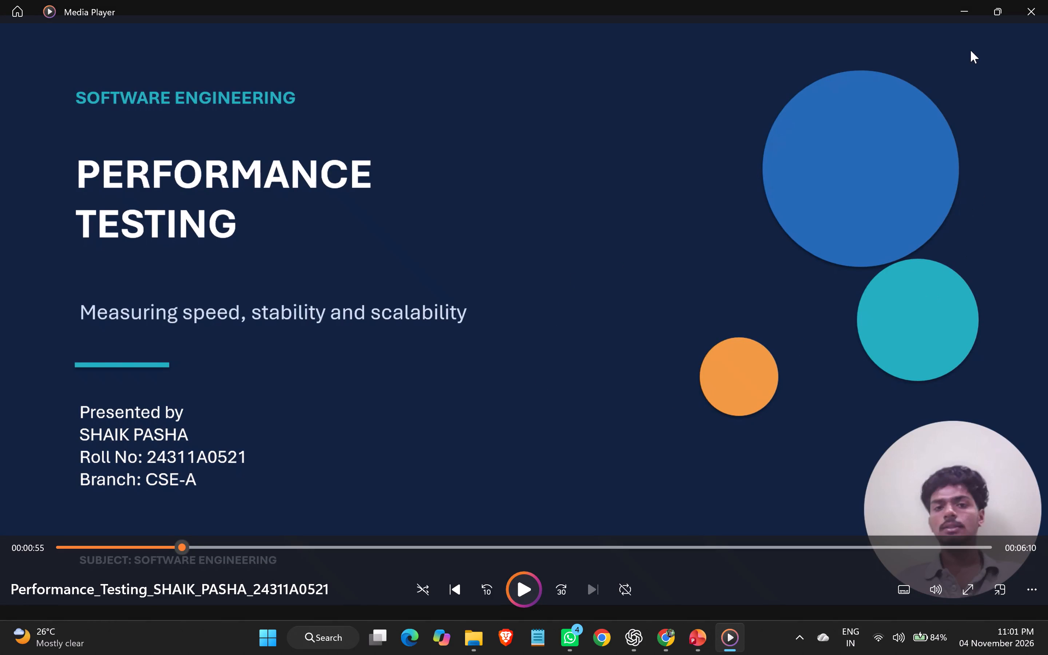
Put the video player and the export screen away, and end the slide show to return to PowerPoint's normal editing view.
click(960, 0)
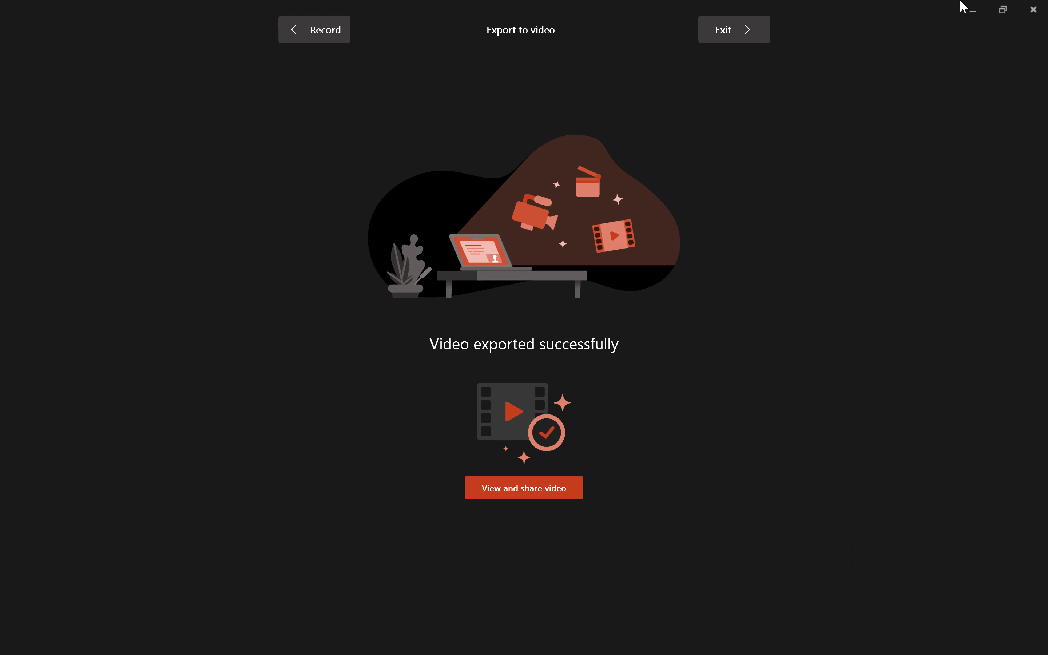
click(972, 8)
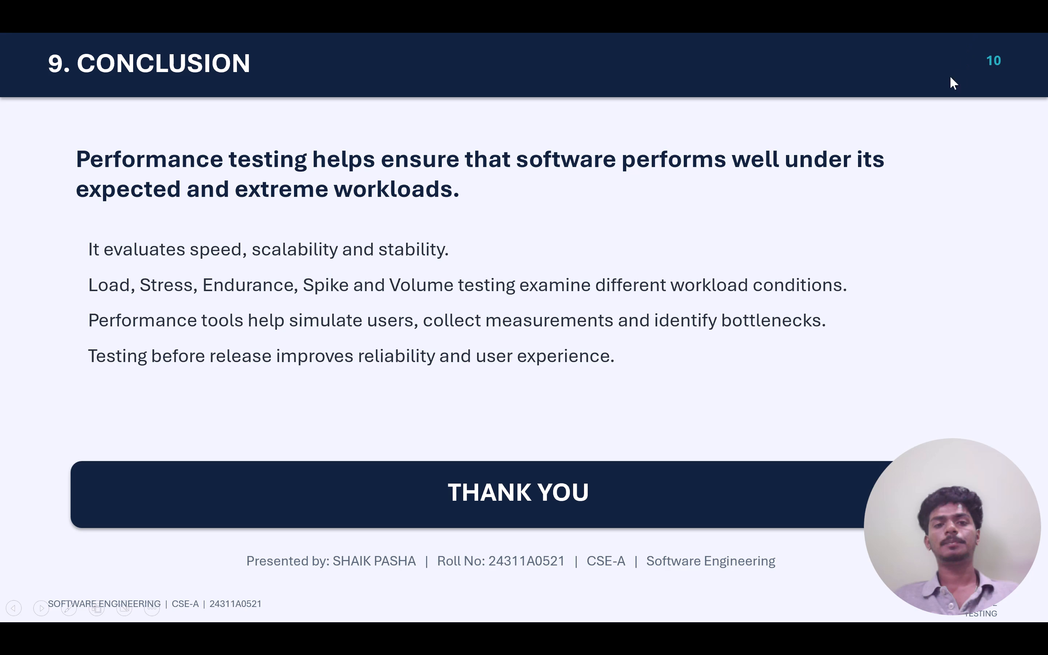
key(Escape)
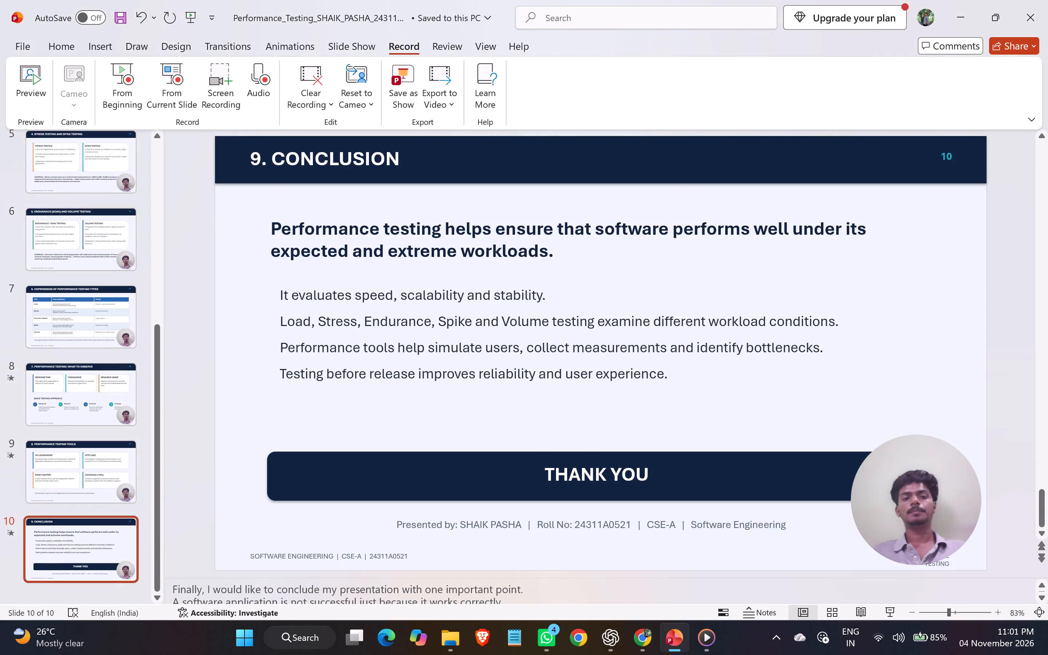
Switch from PowerPoint to another open window.
key(alt+Tab)
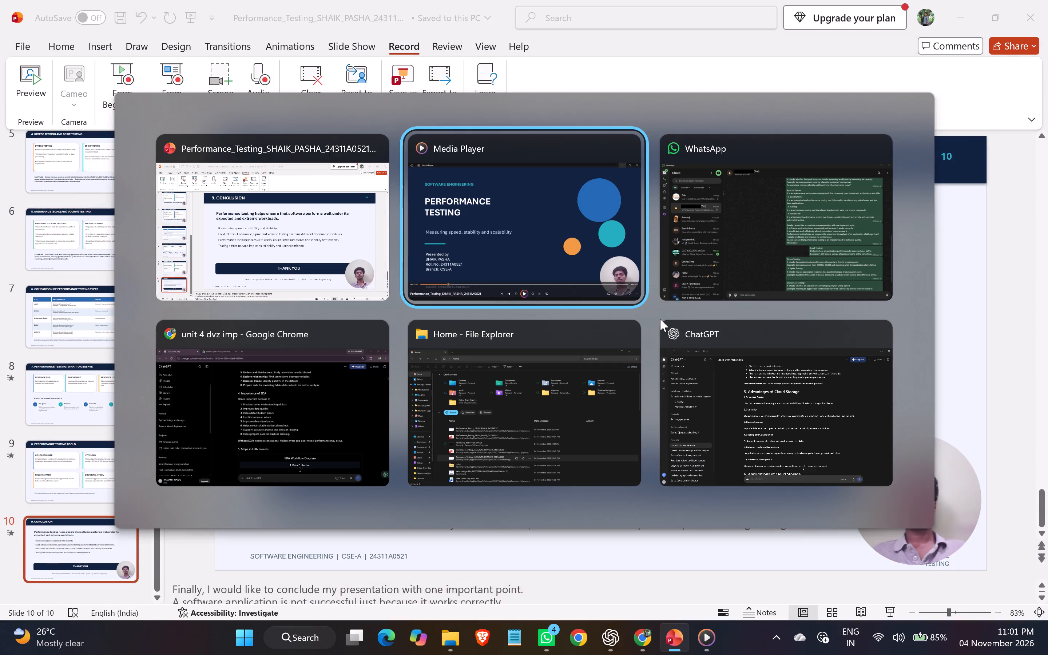
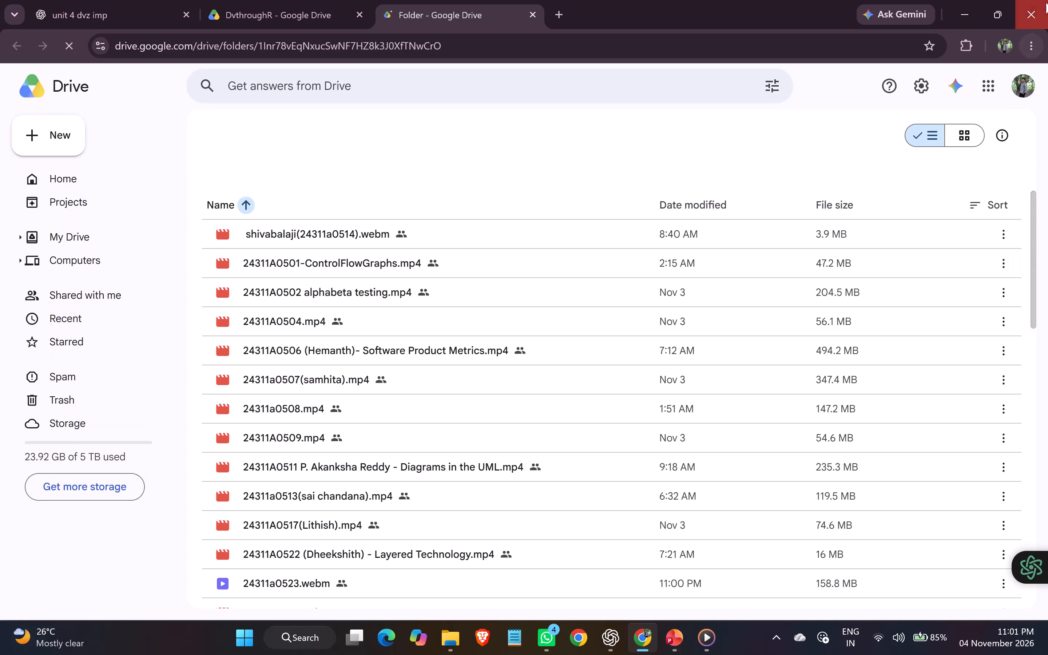
Check which Google accounts are available in Drive for the SE Video Assignment folder, and close the account list.
click(1021, 84)
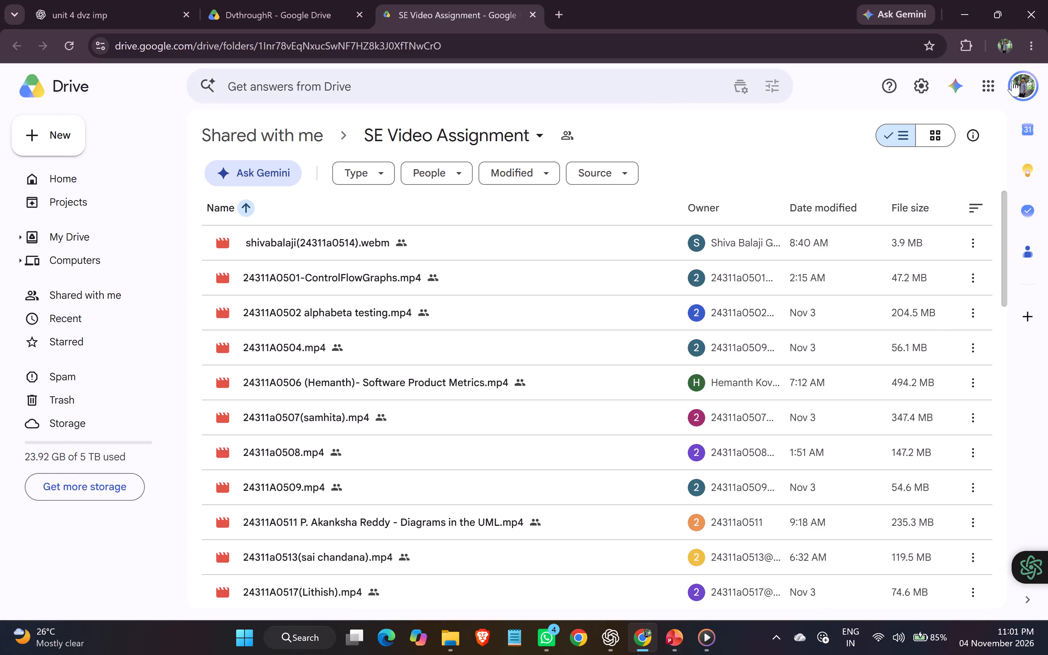
click(1028, 76)
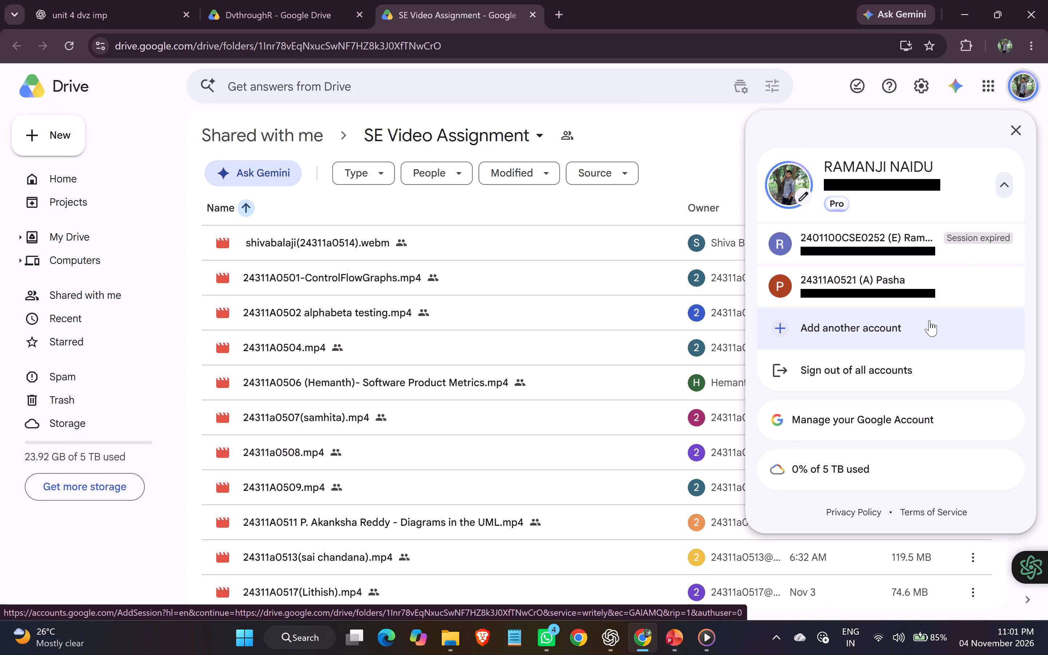
click(825, 76)
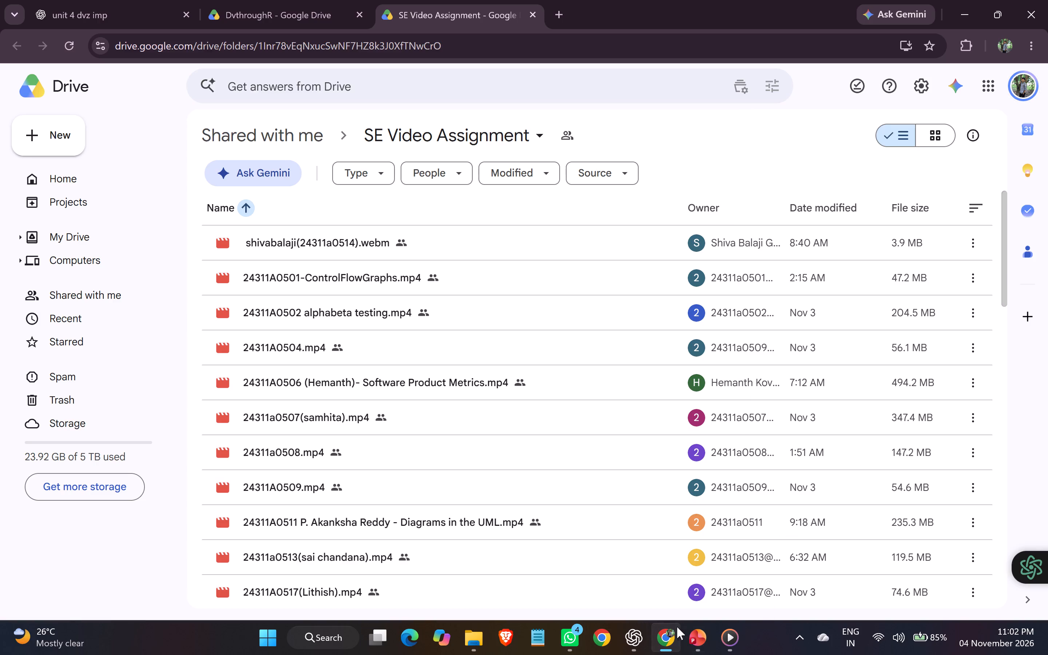
double_click(602, 631)
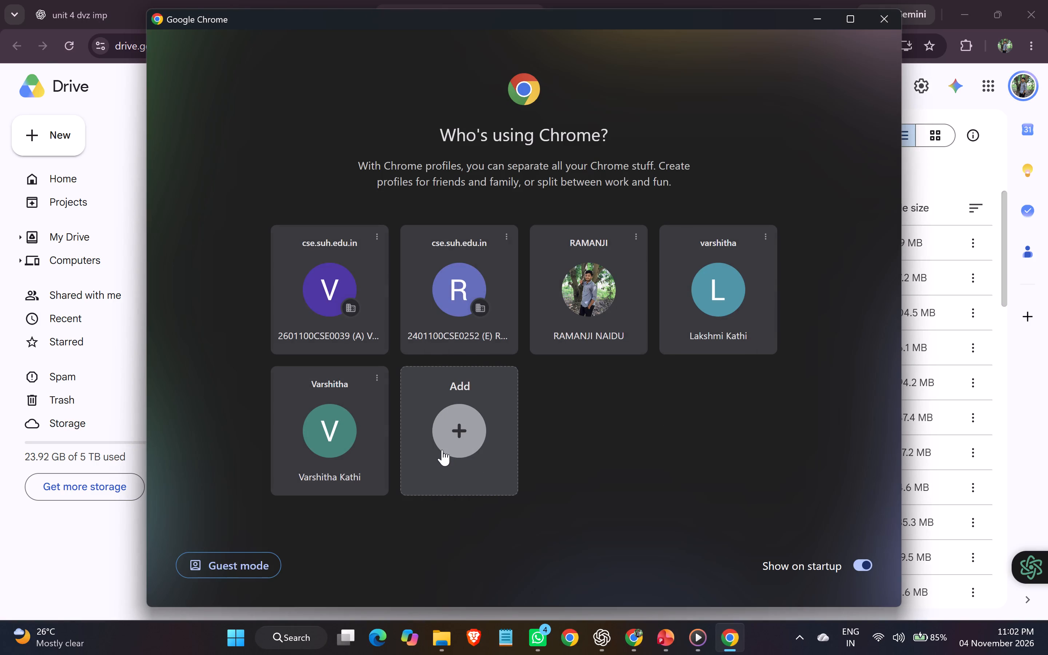
click(453, 432)
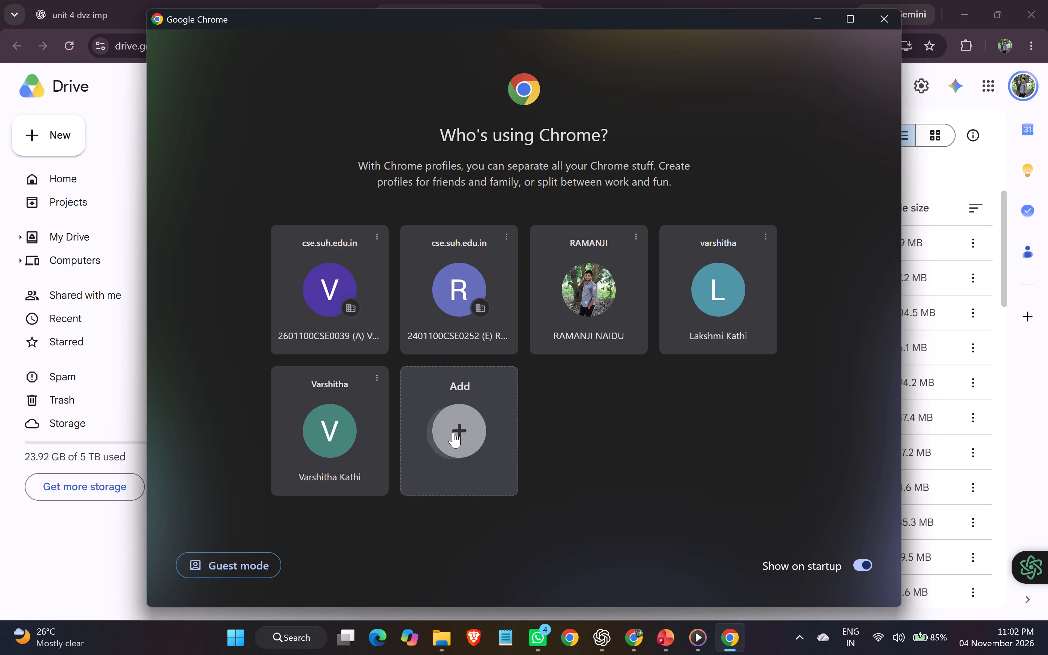
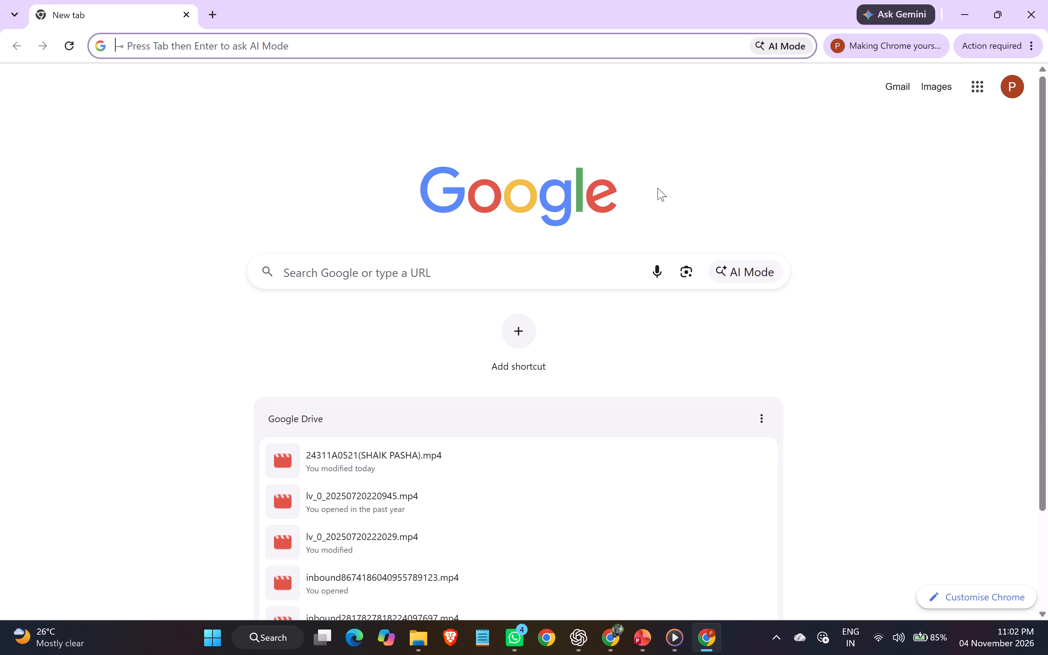
Copy the SE Video Assignment folder's link from the other Chrome window and open it in the school profile's window.
key(alt+Tab)
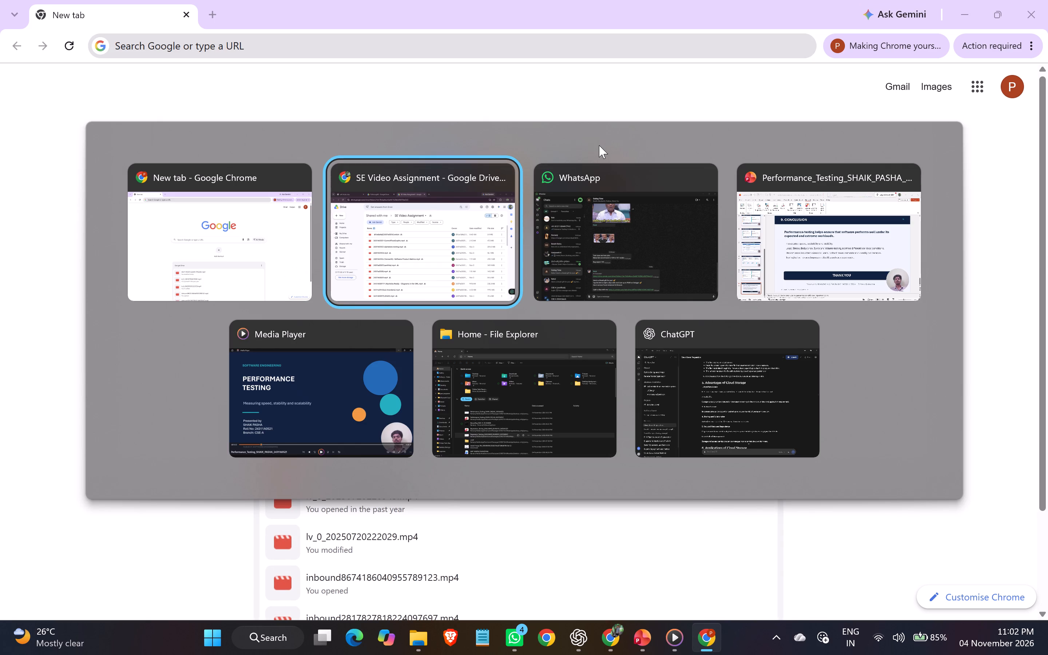
click(513, 42)
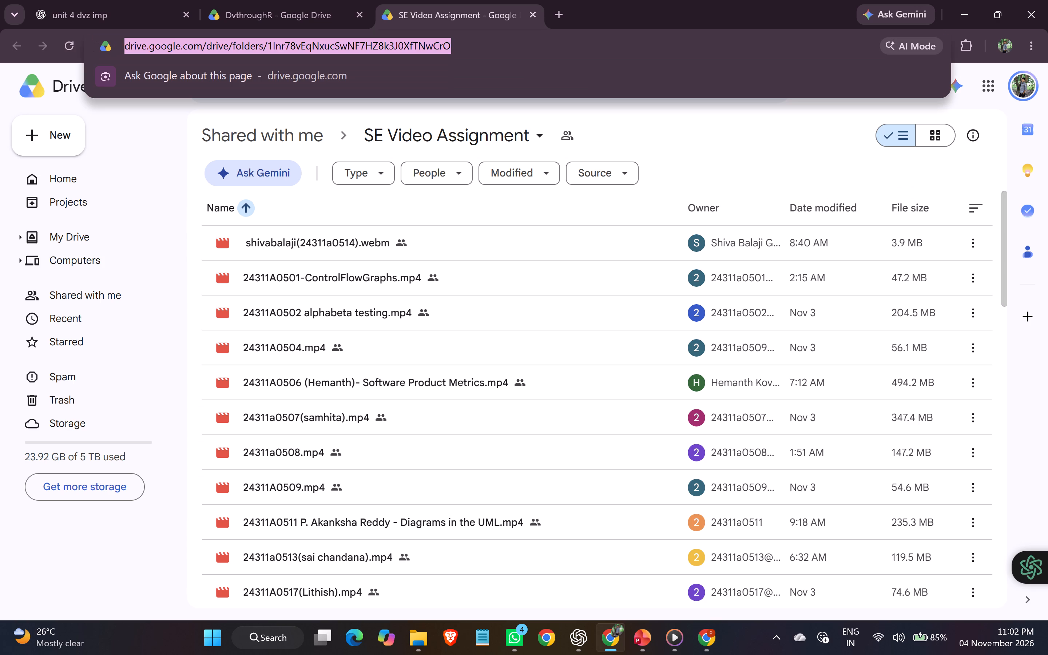
key(ctrl+c)
key(alt+Tab)
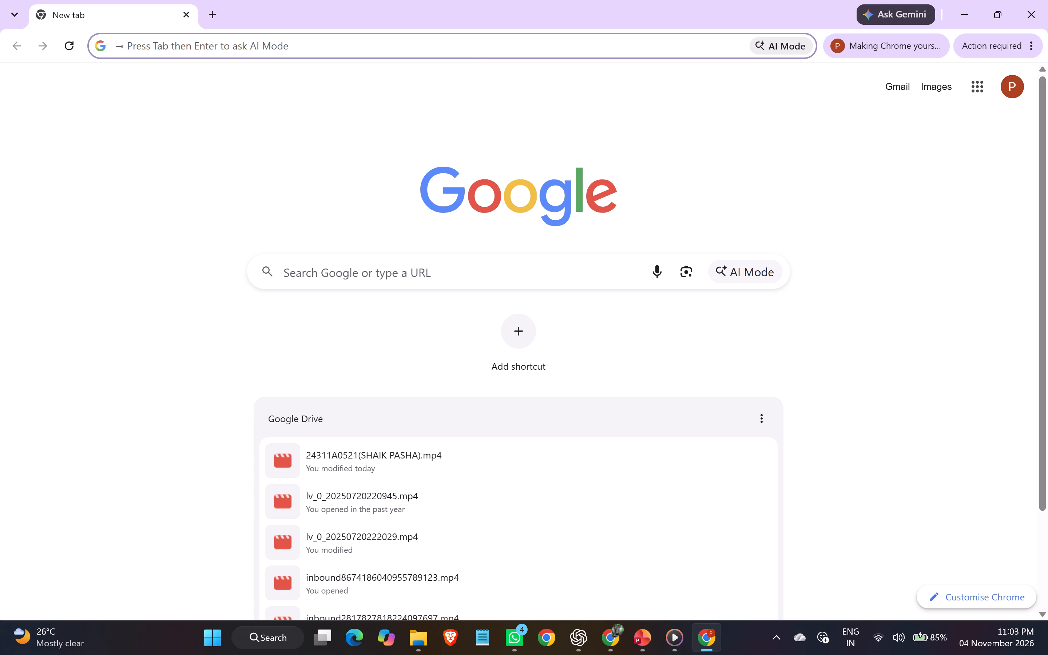
click(468, 48)
key(ctrl+v)
key(Return)
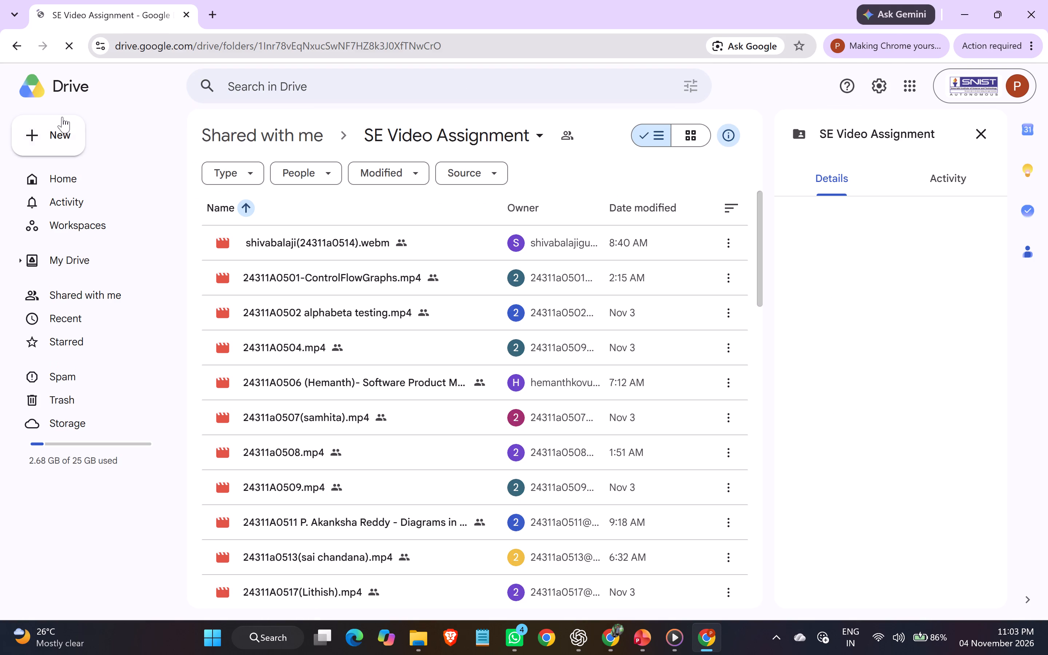
Upload the exported Performance Testing presentation video from the recent files to the SE Video Assignment folder.
click(53, 119)
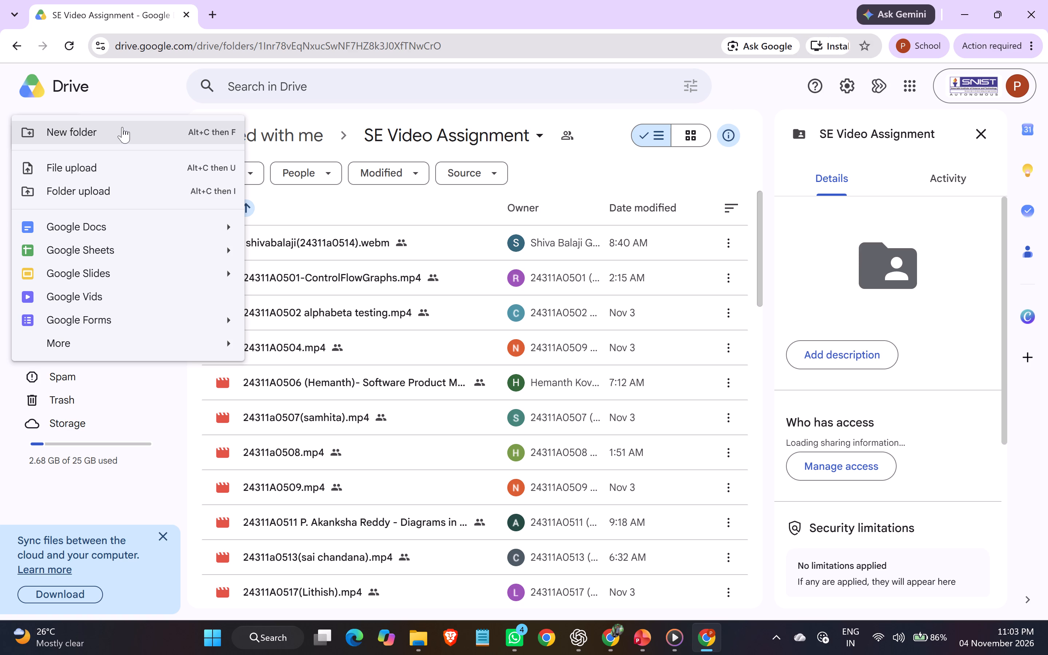
click(115, 162)
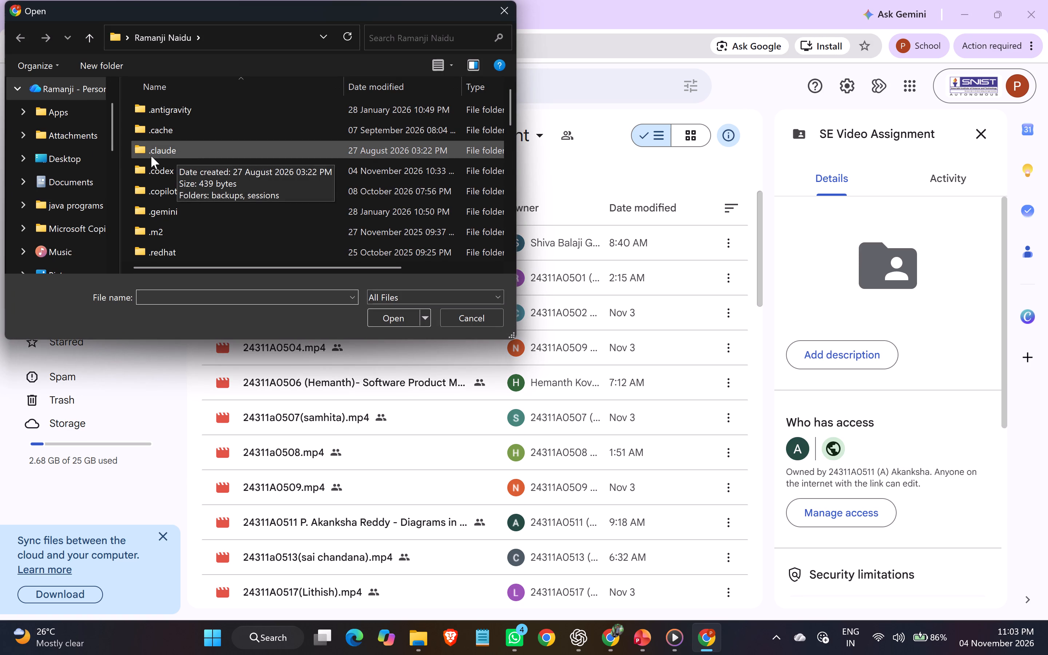
scroll(82, 140, up, 4)
click(54, 89)
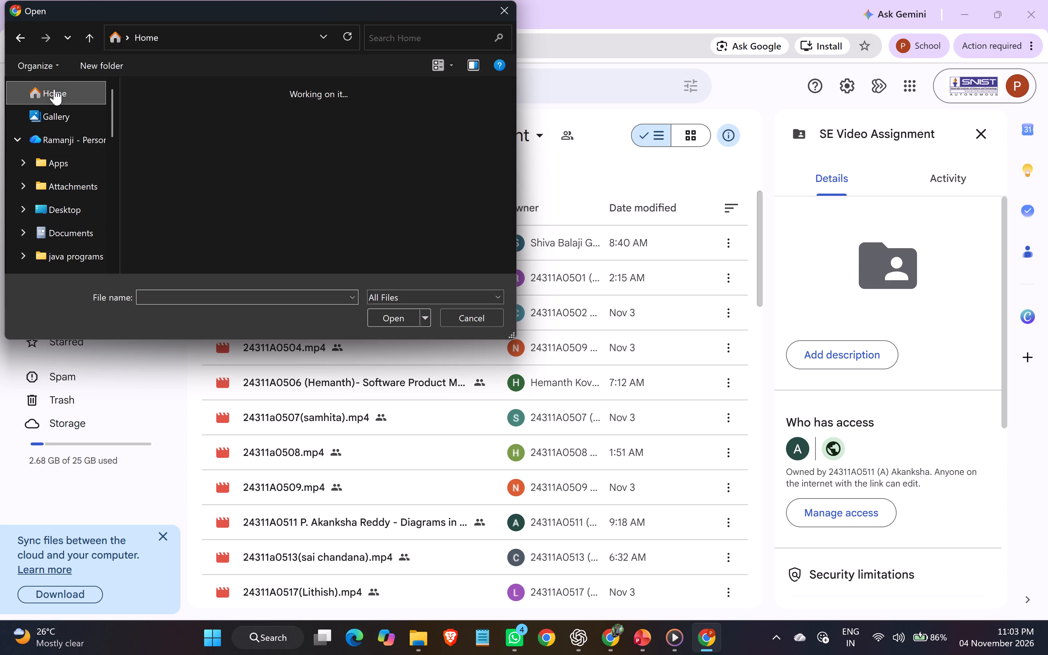
scroll(221, 157, down, 3)
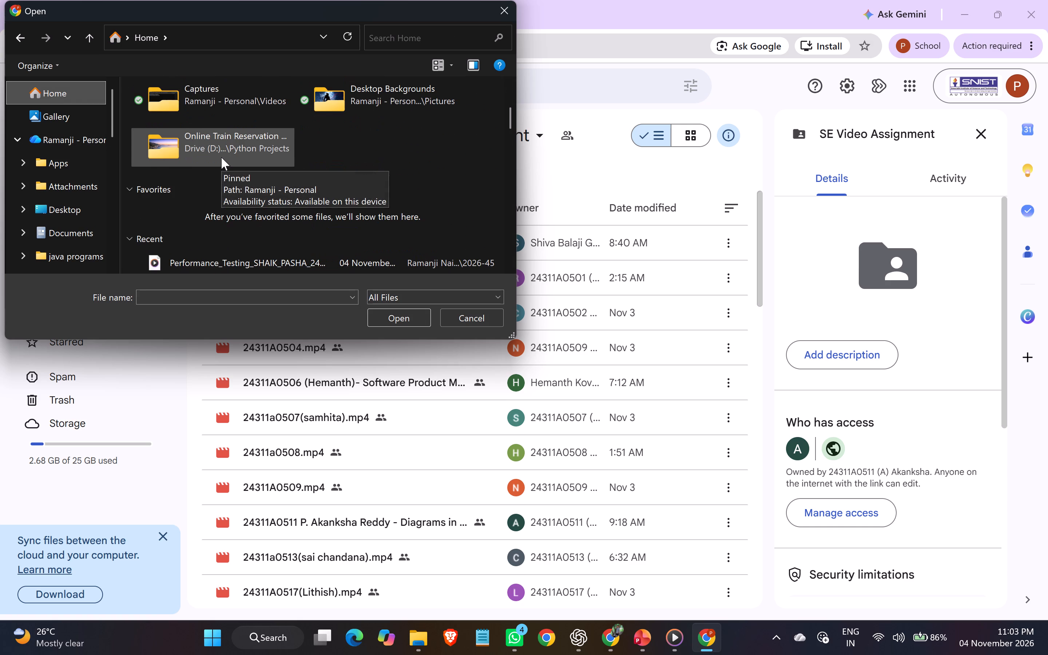
scroll(221, 157, down, 2)
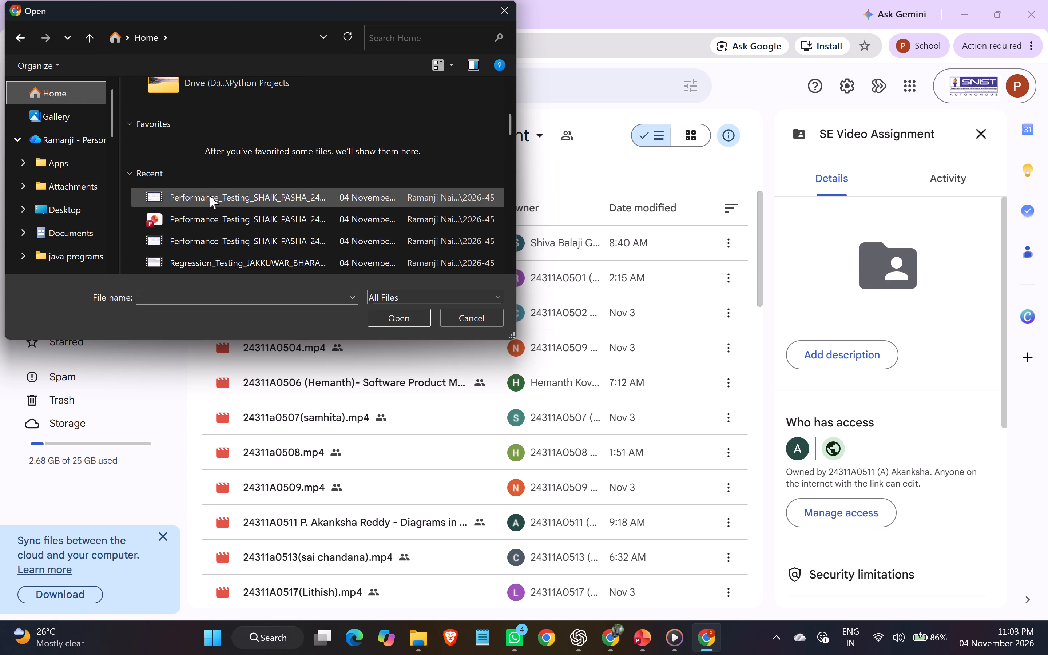
click(210, 195)
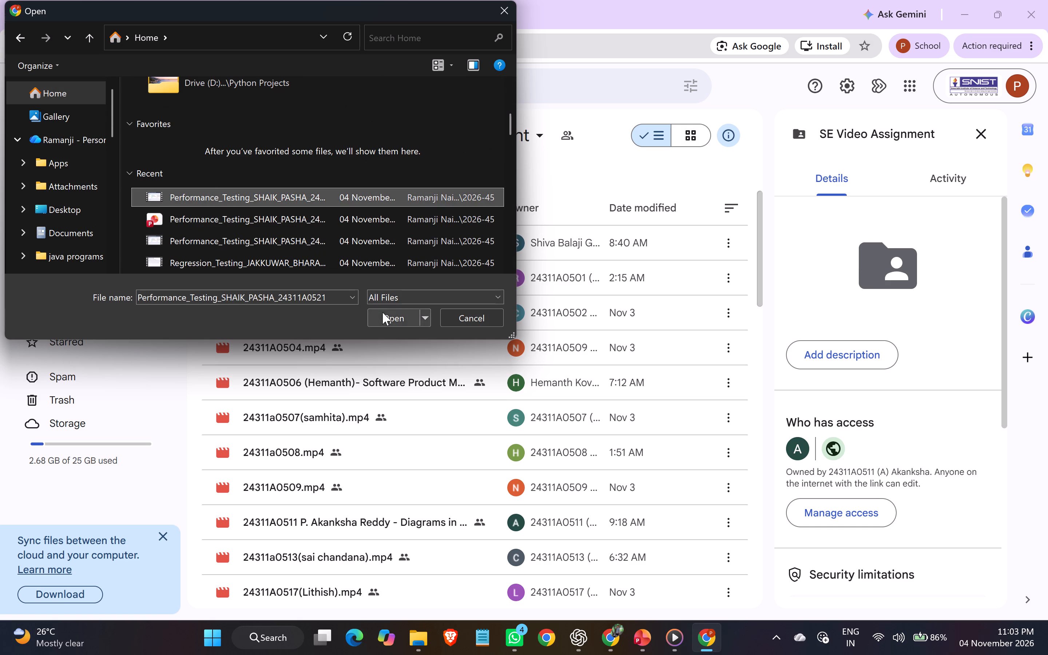
click(382, 312)
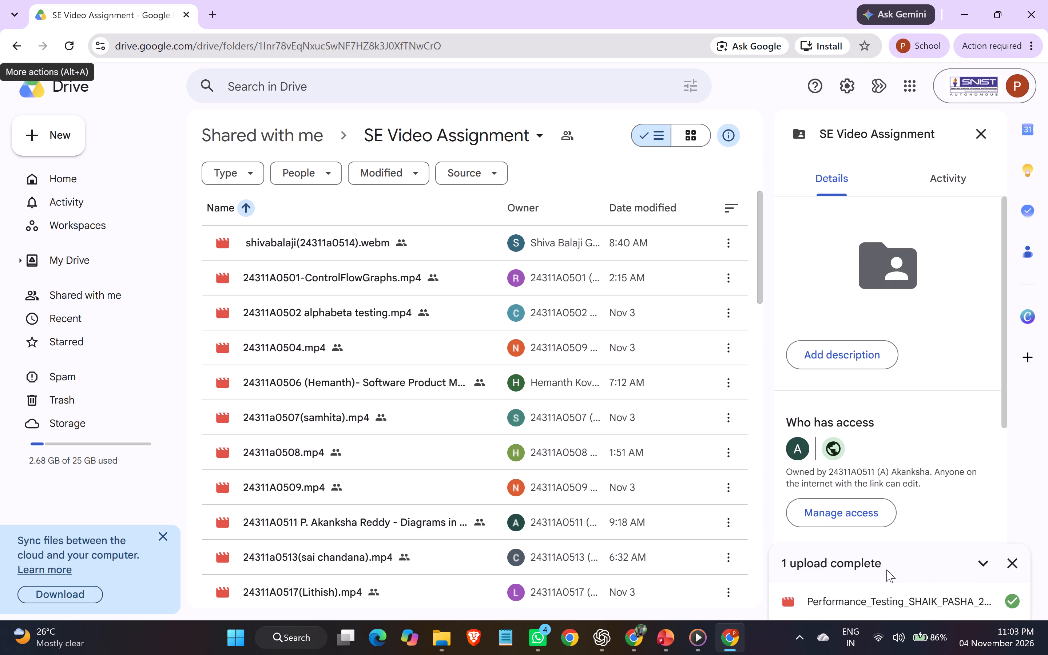
Look for the uploaded Performance Testing video in the folder, preview it, and close the preview.
scroll(877, 565, down, 1)
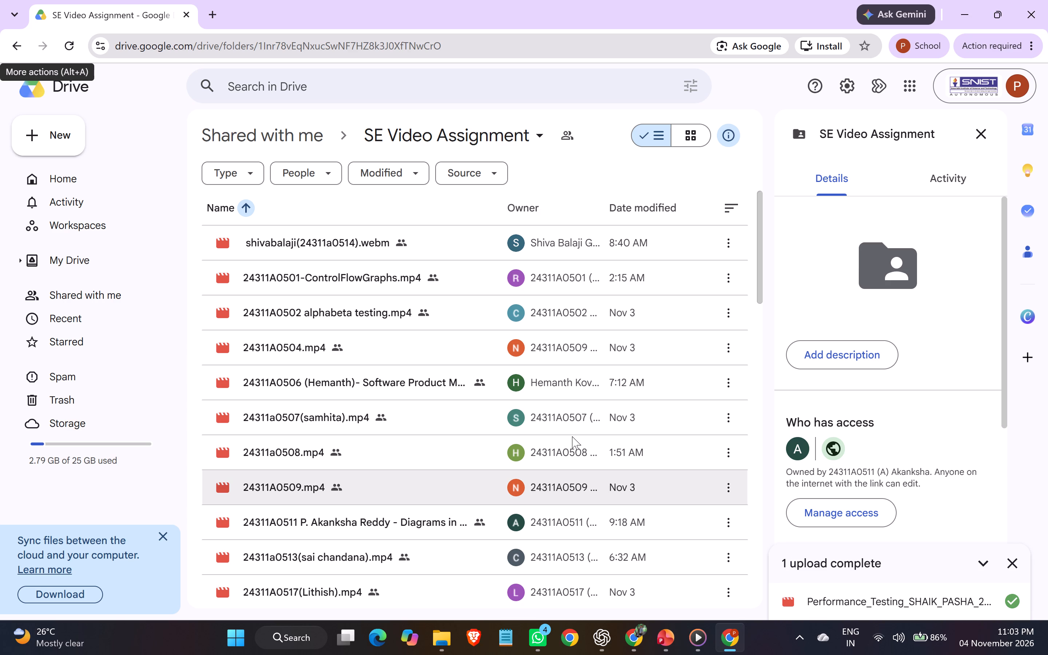
scroll(572, 436, down, 2)
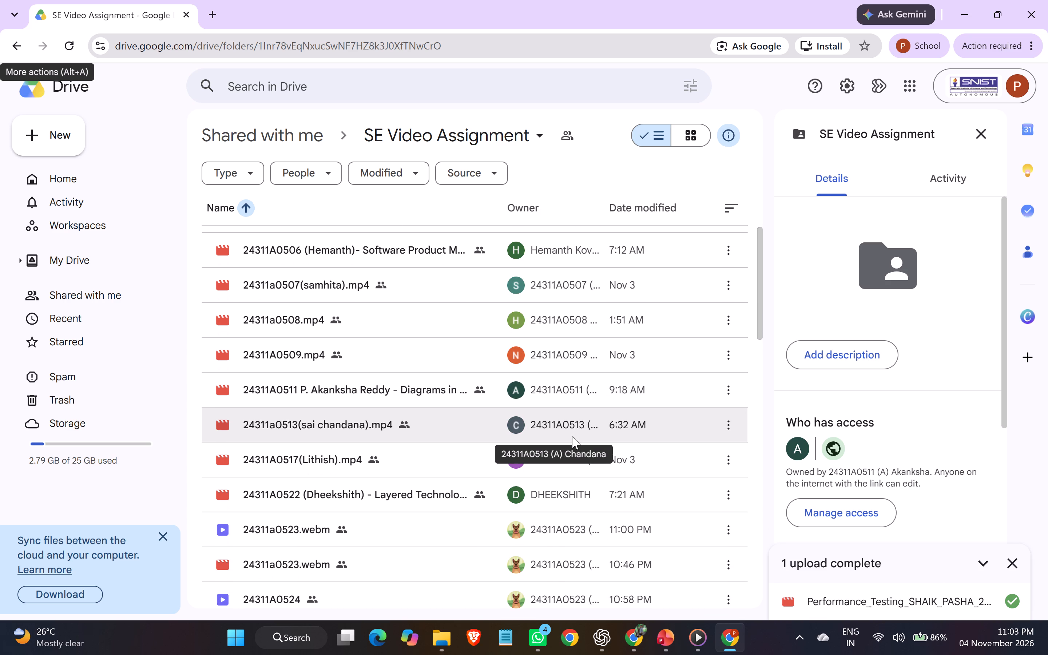
click(819, 602)
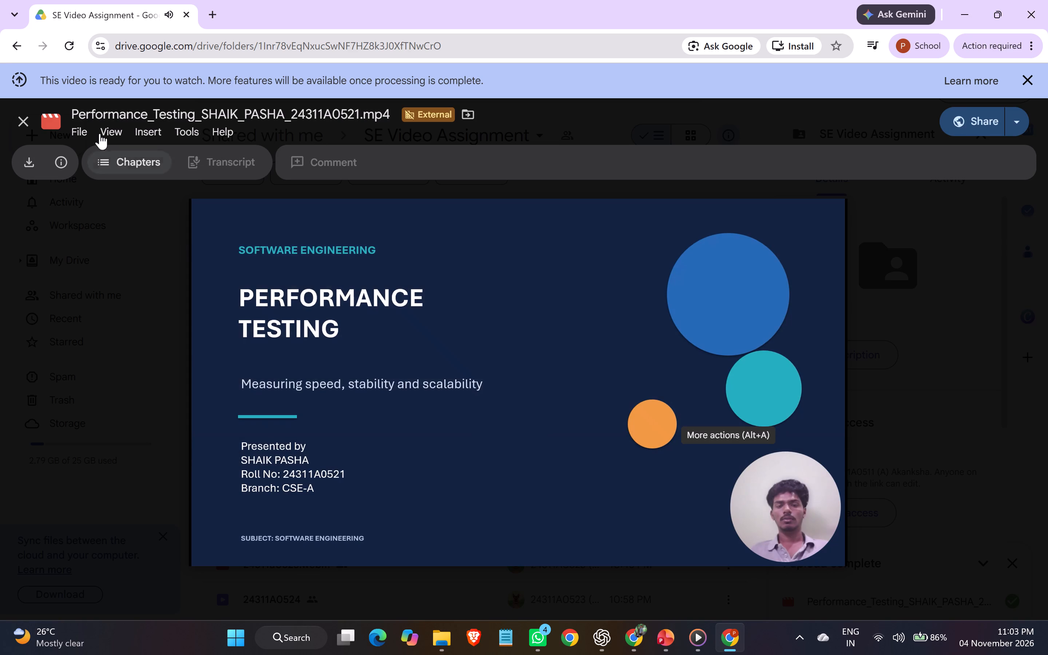
click(25, 118)
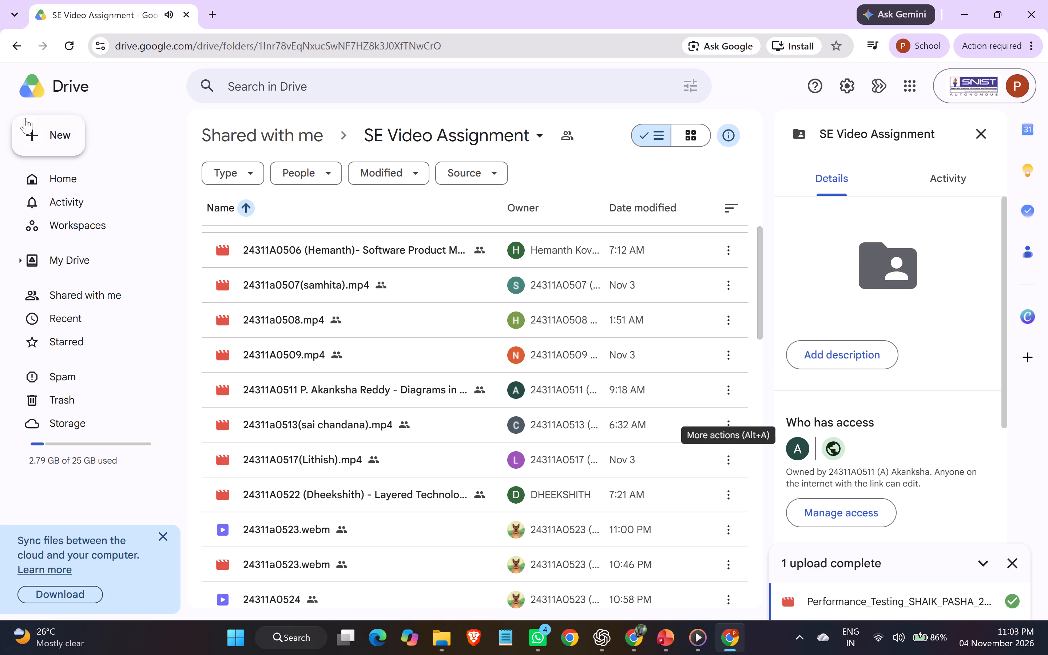
Rename the uploaded video in the folder as the student roll number followed by "-performance testing", keeping the .mp4 extension.
scroll(321, 411, down, 10)
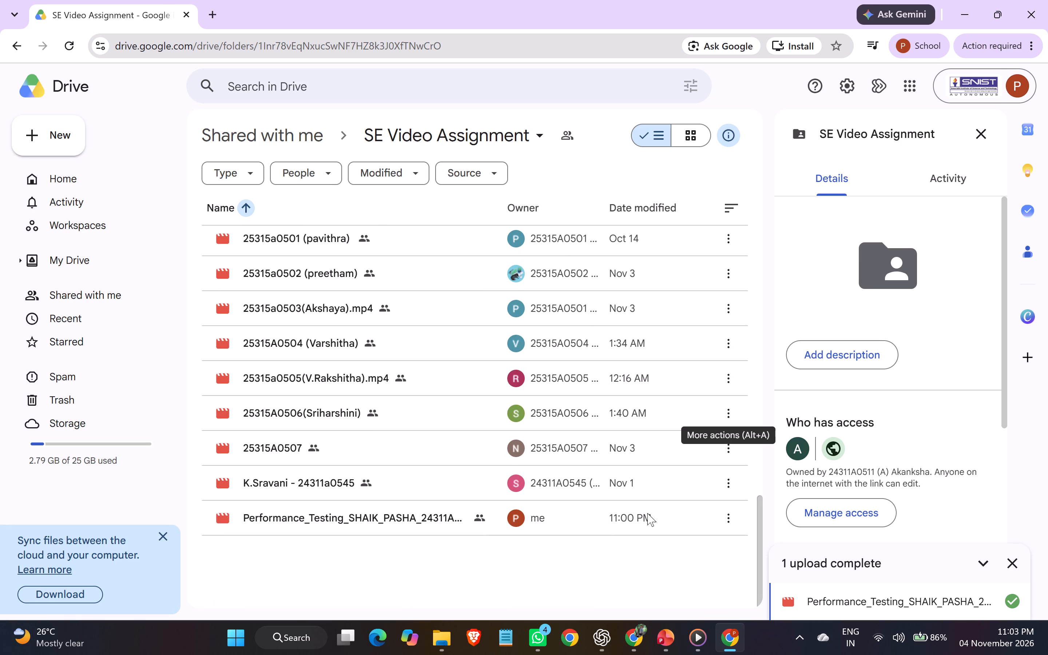
click(726, 515)
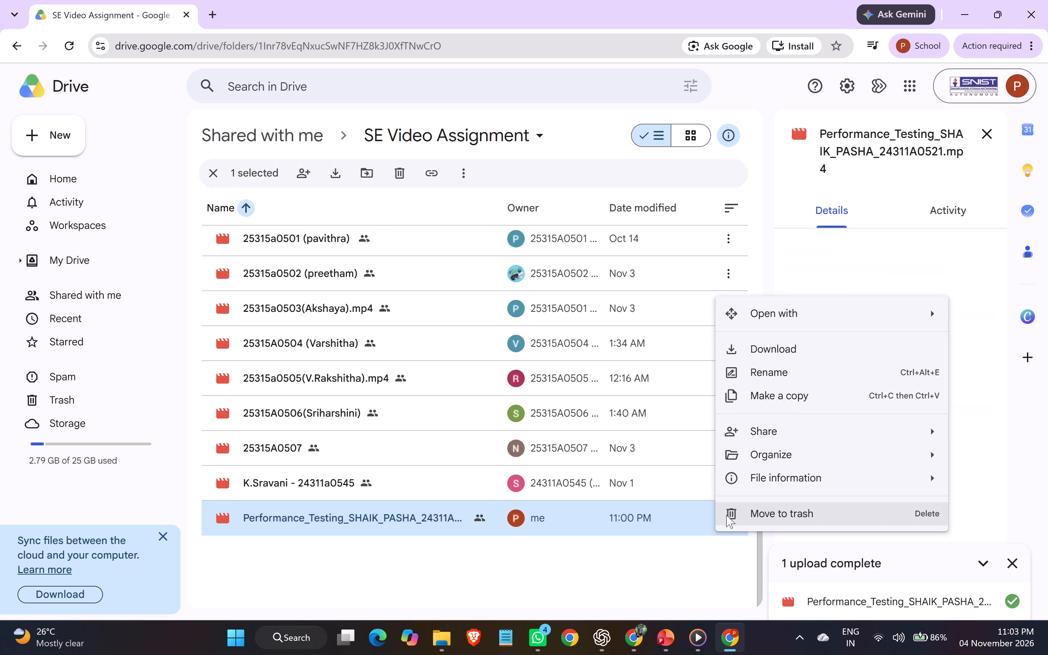
click(770, 371)
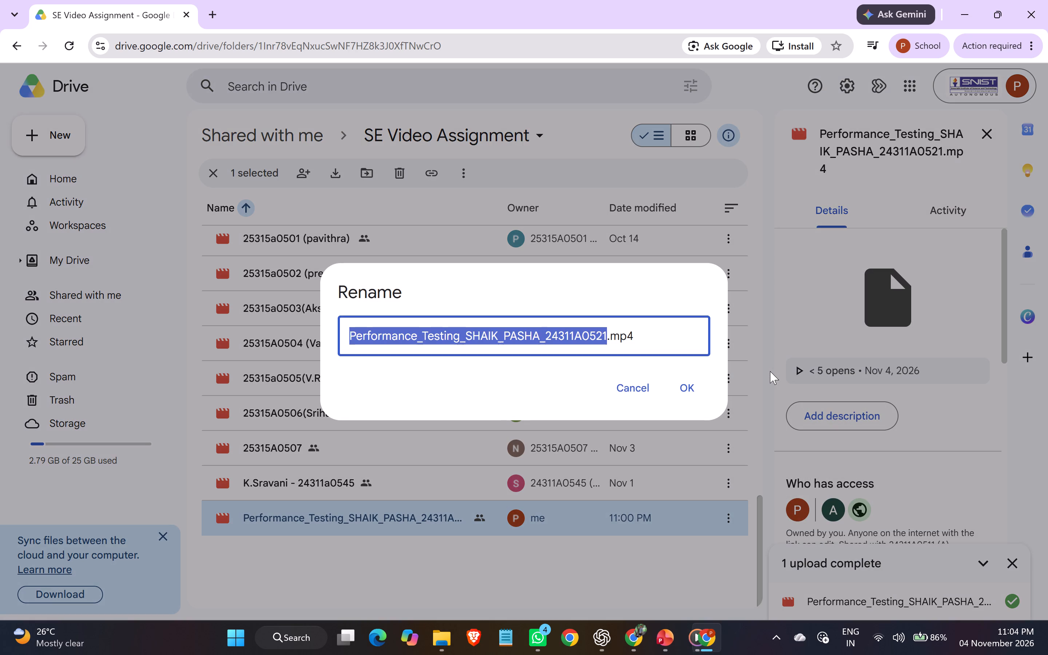
key(BackSpace)
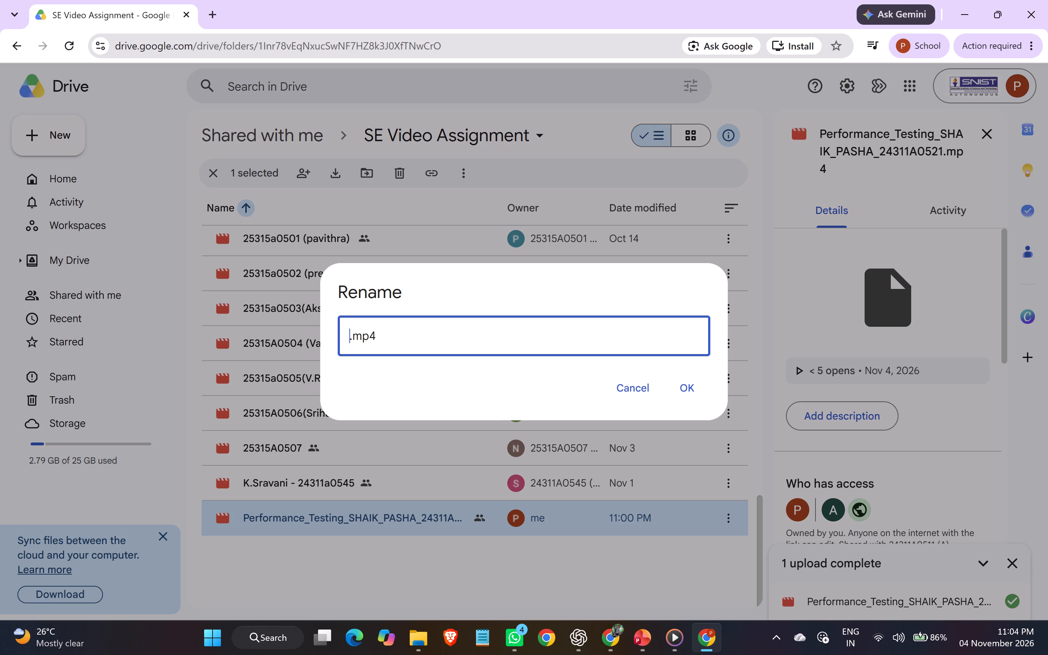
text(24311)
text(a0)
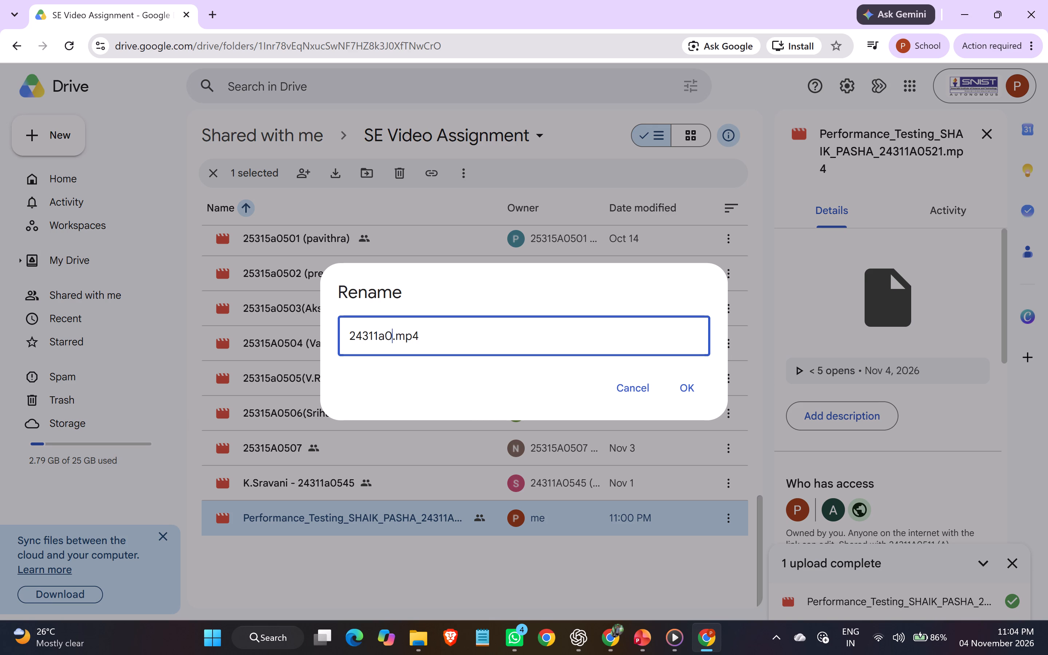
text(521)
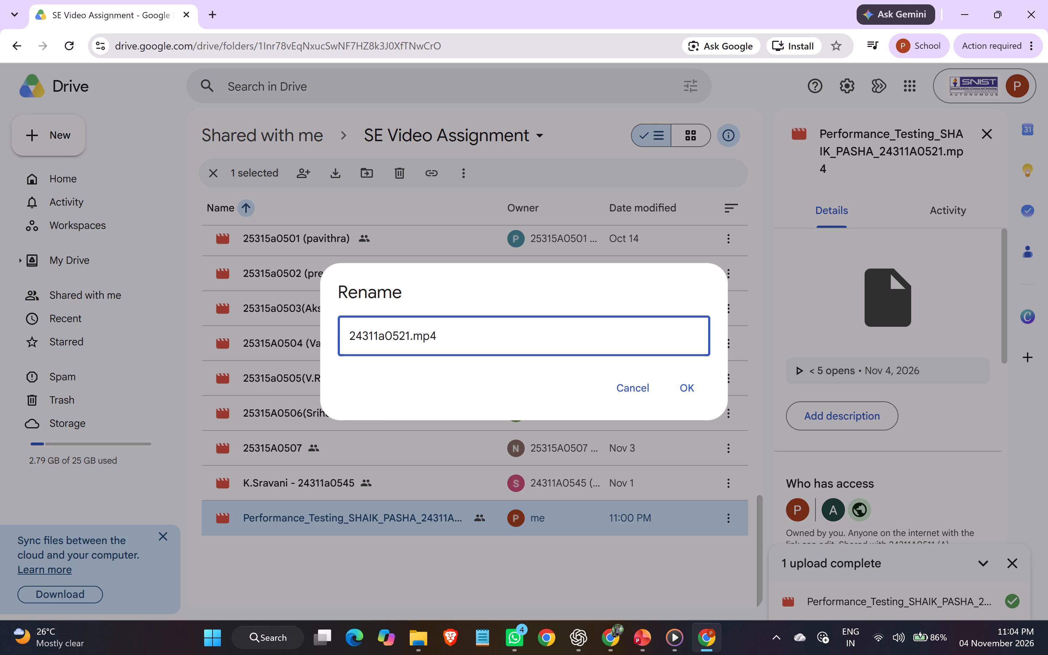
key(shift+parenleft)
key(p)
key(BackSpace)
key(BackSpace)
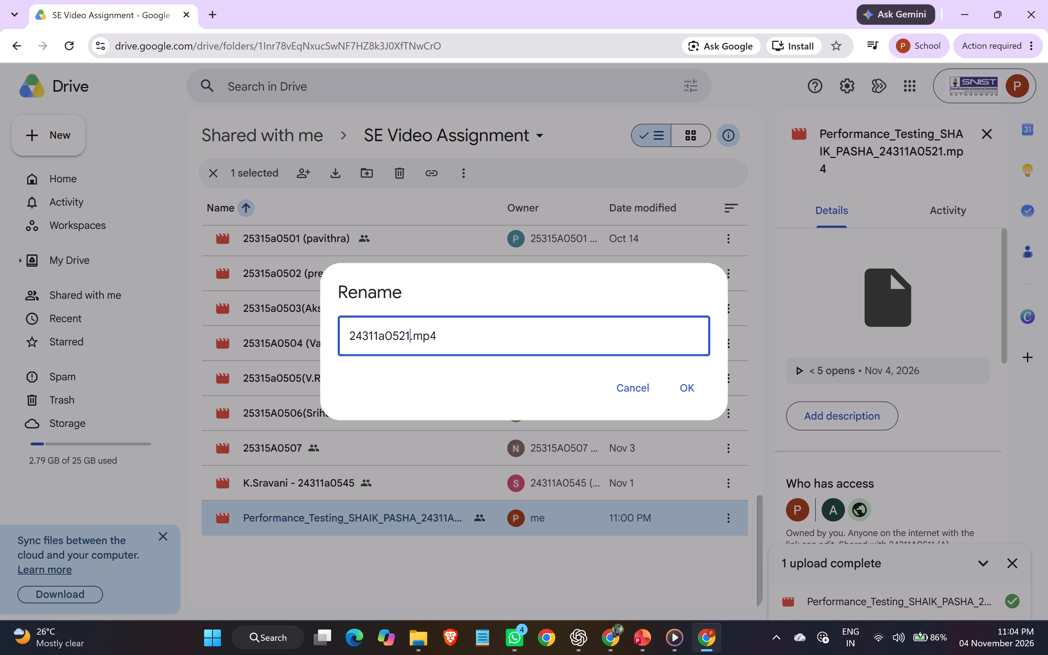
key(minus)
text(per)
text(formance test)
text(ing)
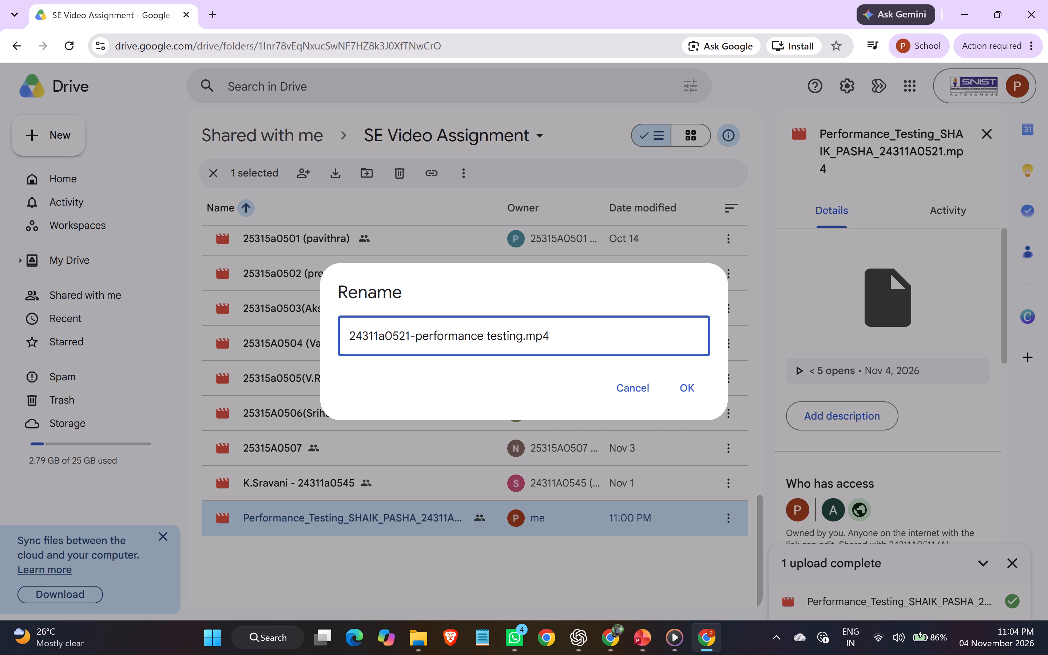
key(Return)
Locate the renamed performance testing video in the folder, review its details, and play it from a little past the middle.
scroll(553, 447, down, 1)
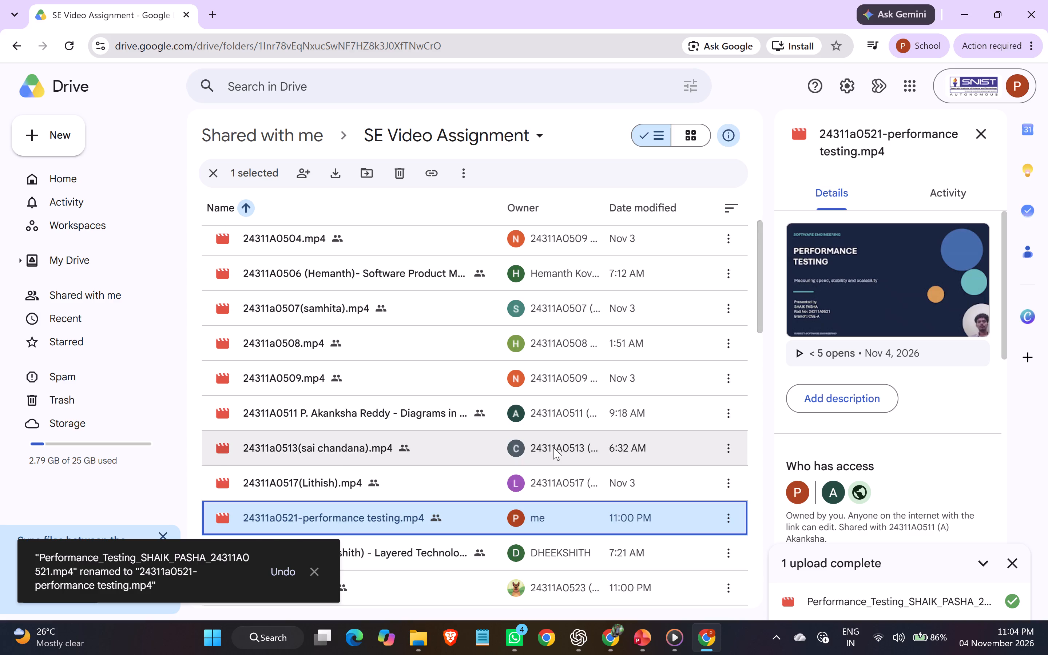
scroll(553, 447, down, 1)
scroll(434, 393, up, 4)
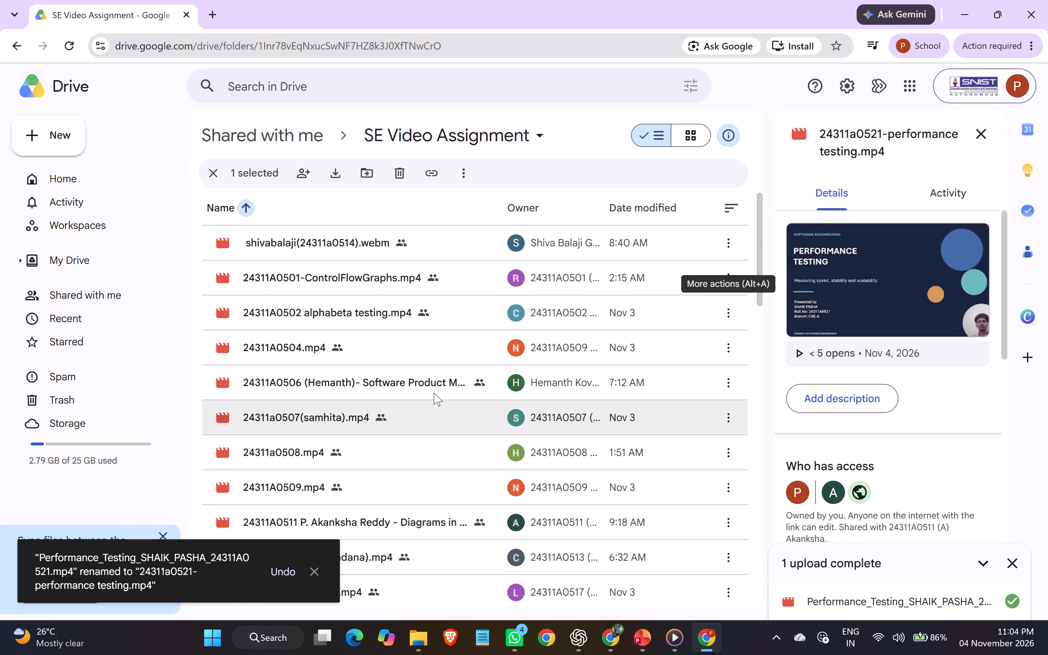
scroll(434, 393, down, 4)
click(412, 412)
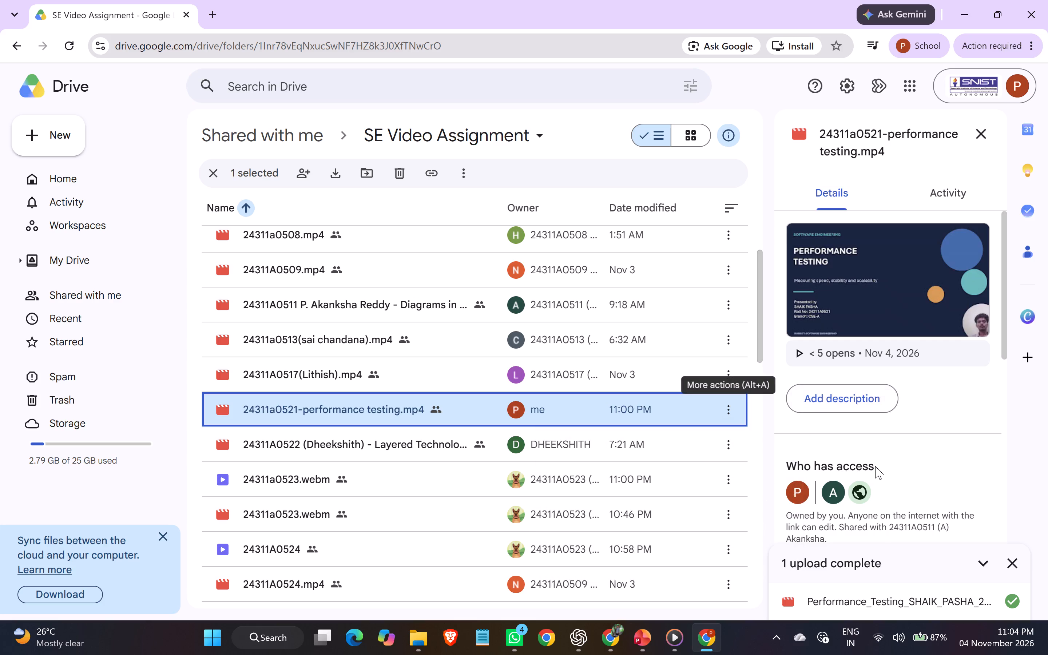
scroll(875, 466, down, 1)
scroll(776, 405, left, 1)
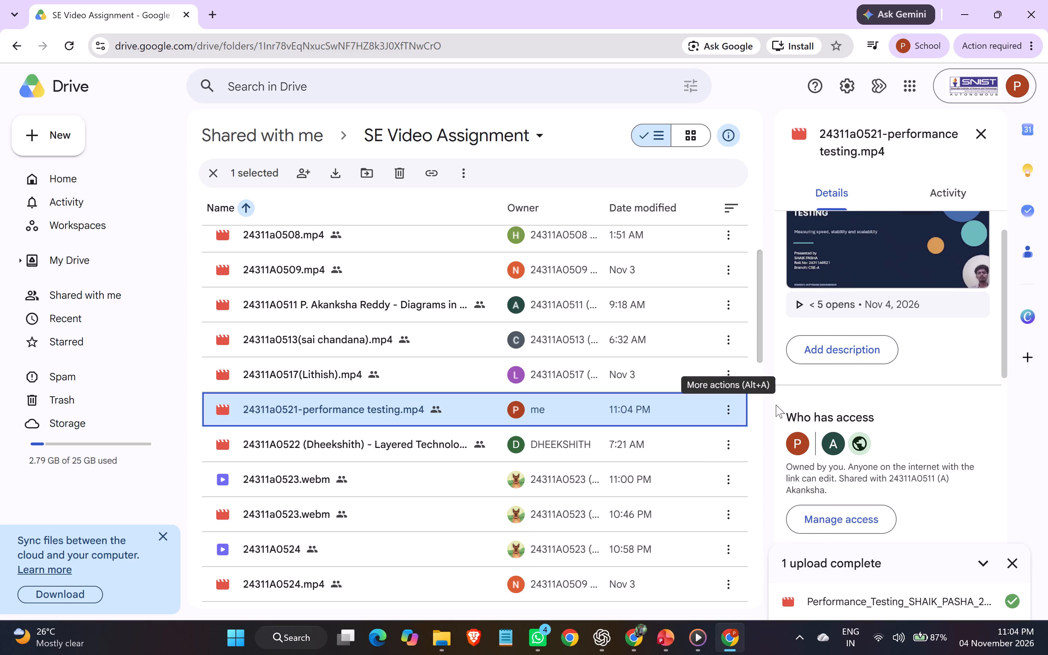
click(603, 400)
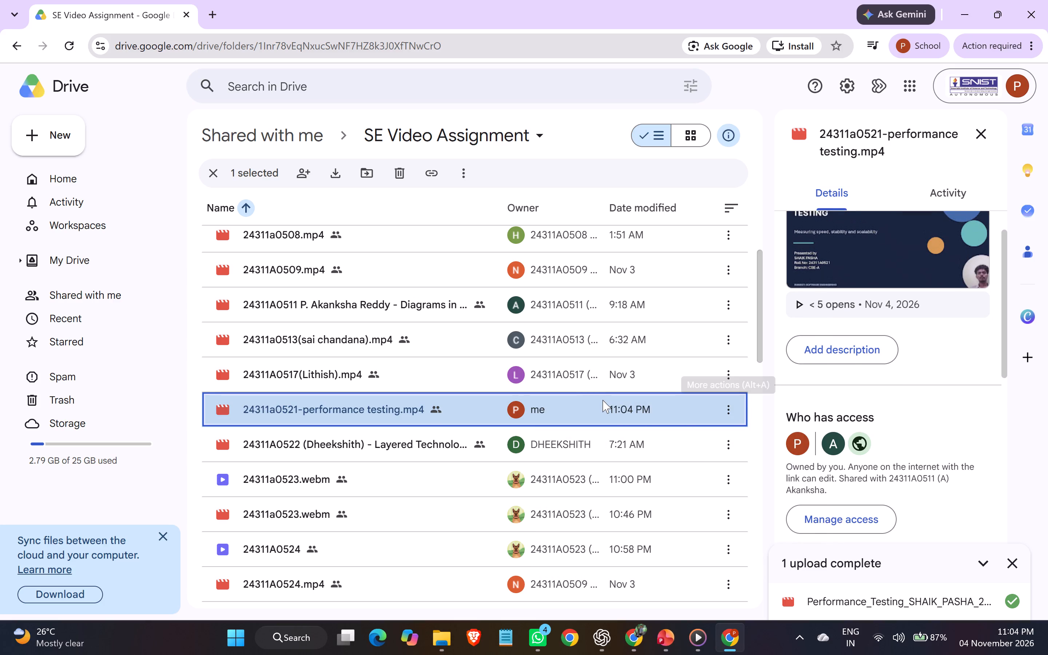
double_click(423, 412)
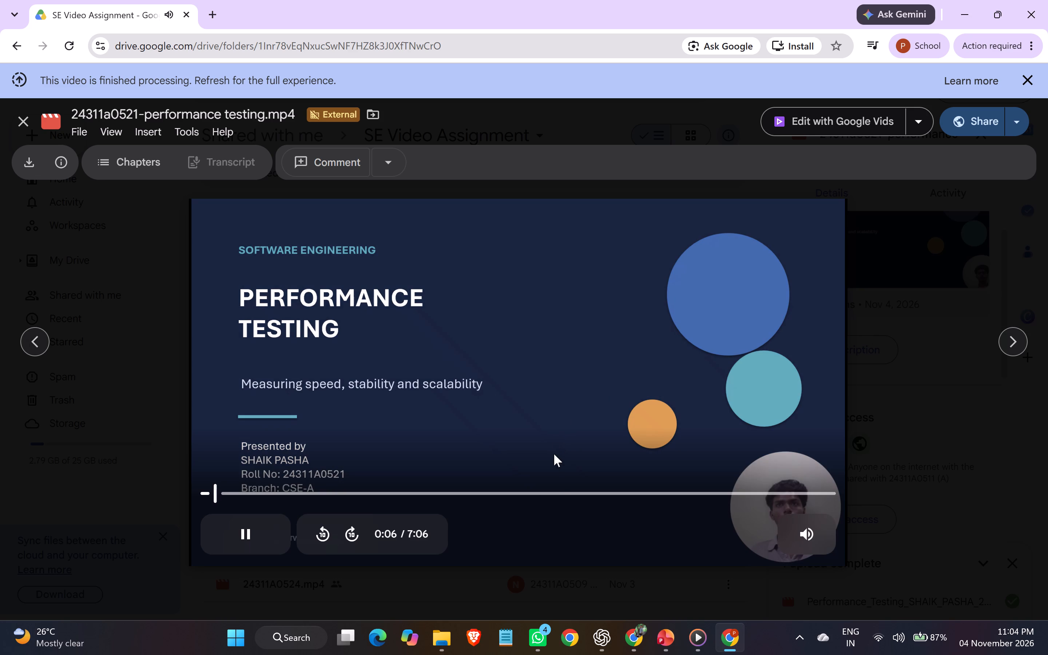
click(560, 489)
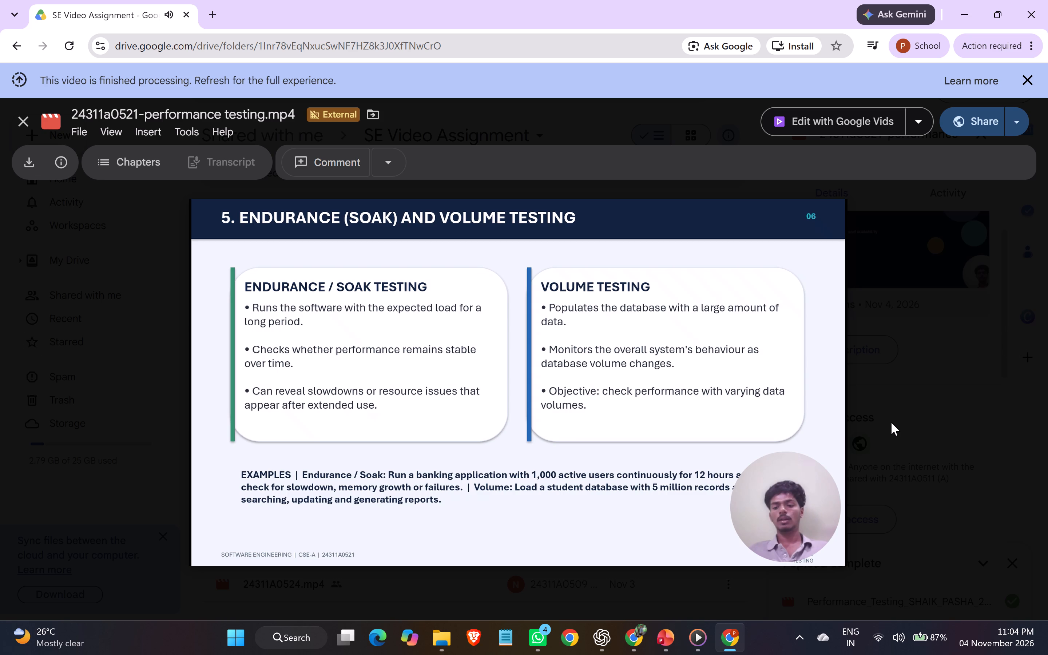
Pause the performance testing video on the Endurance (Soak) and Volume Testing slide.
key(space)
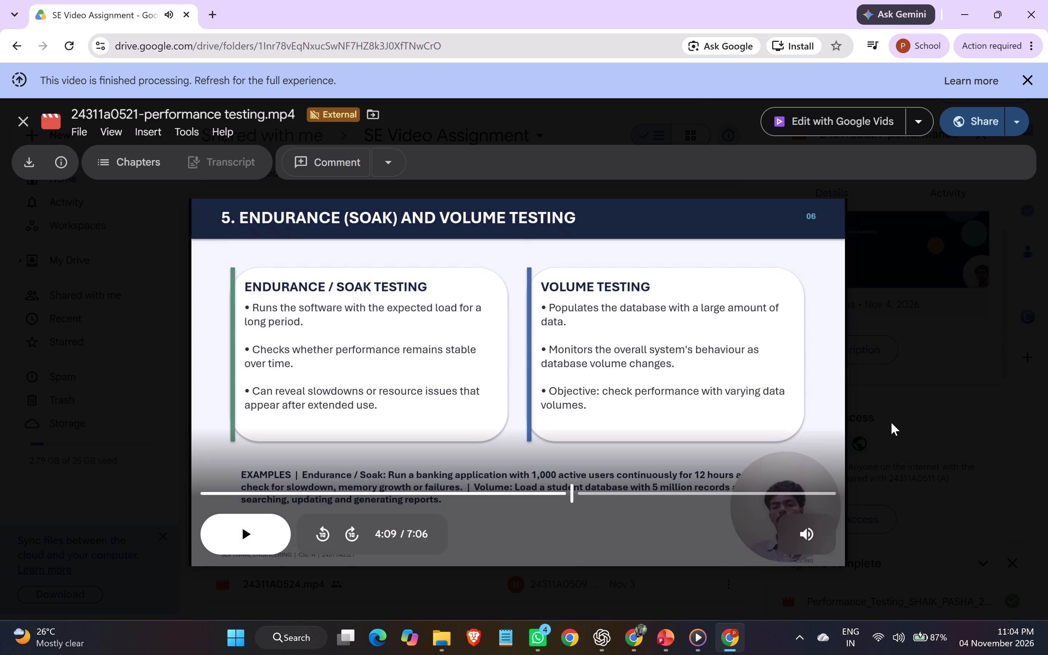
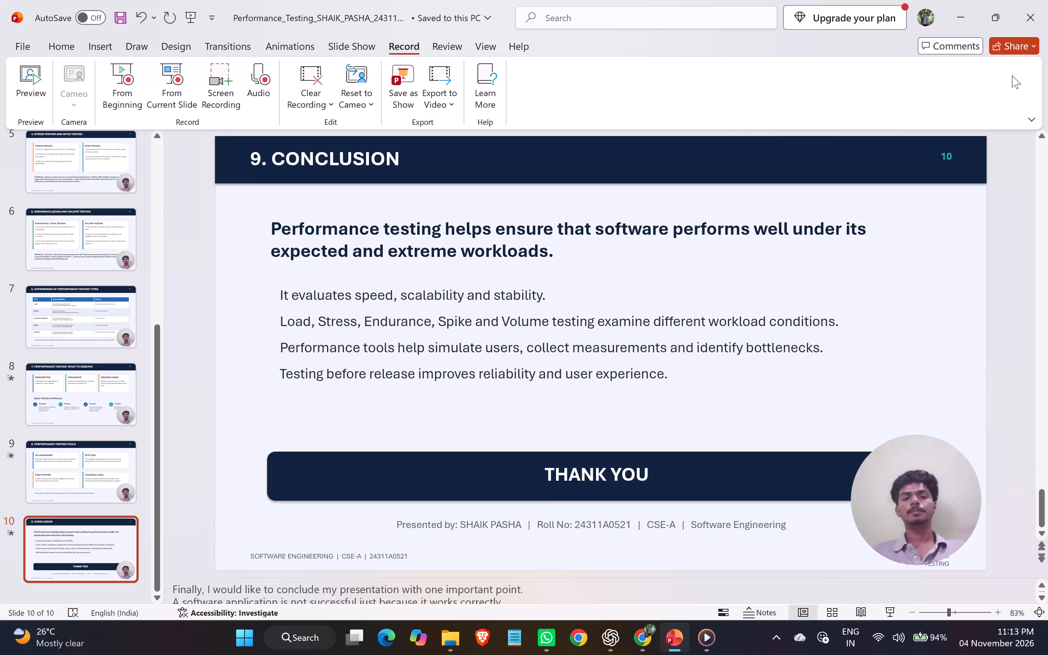
Switch to PowerPoint and close the Performance Testing presentation.
click(1030, 9)
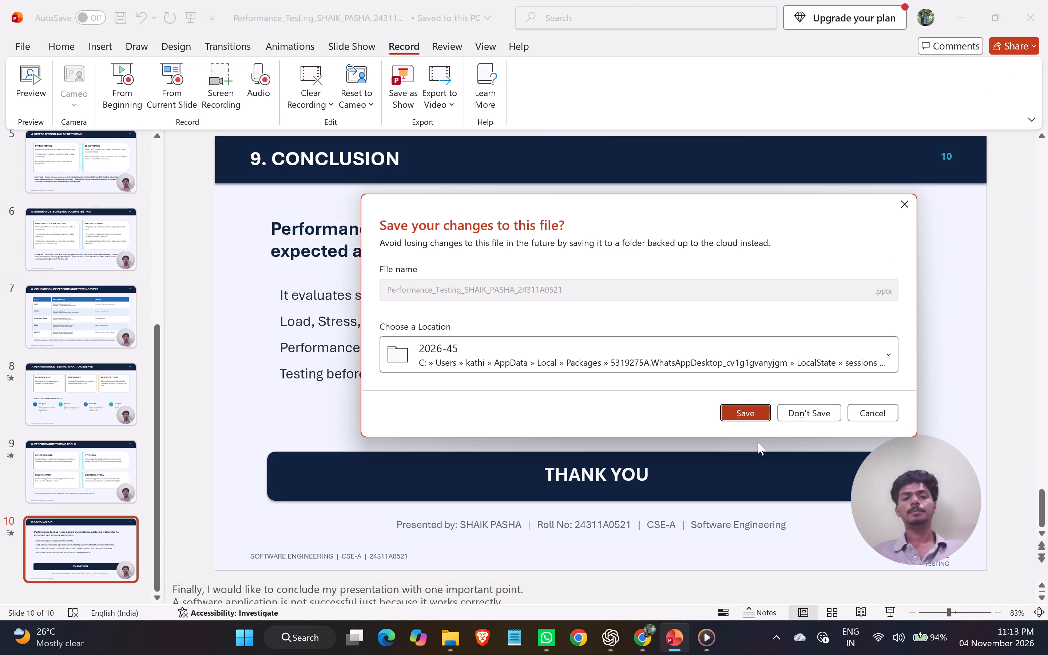